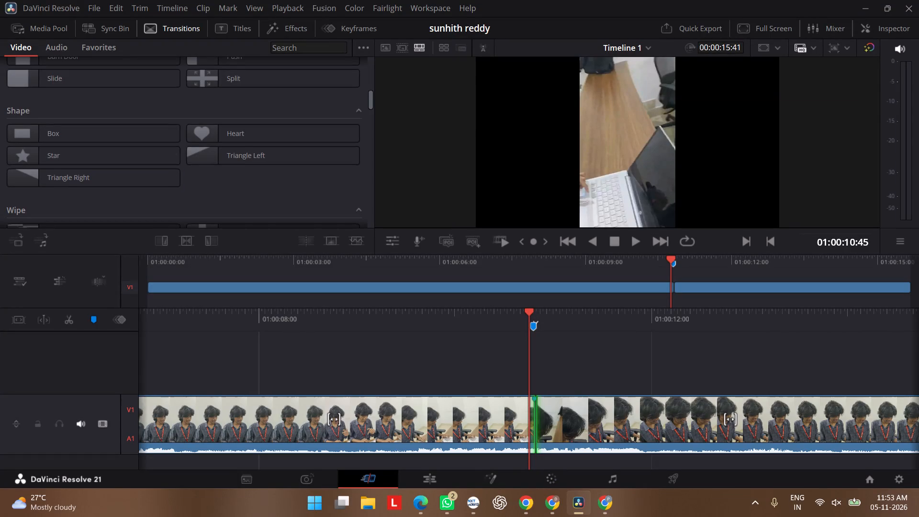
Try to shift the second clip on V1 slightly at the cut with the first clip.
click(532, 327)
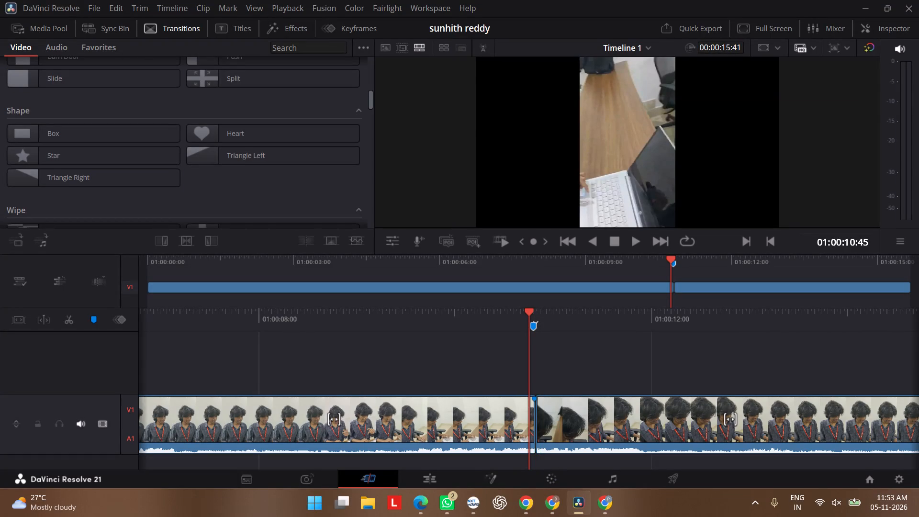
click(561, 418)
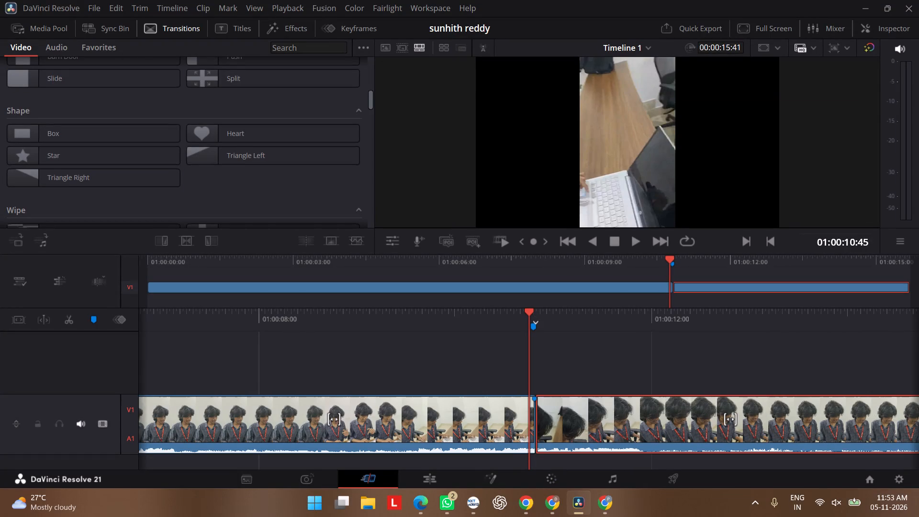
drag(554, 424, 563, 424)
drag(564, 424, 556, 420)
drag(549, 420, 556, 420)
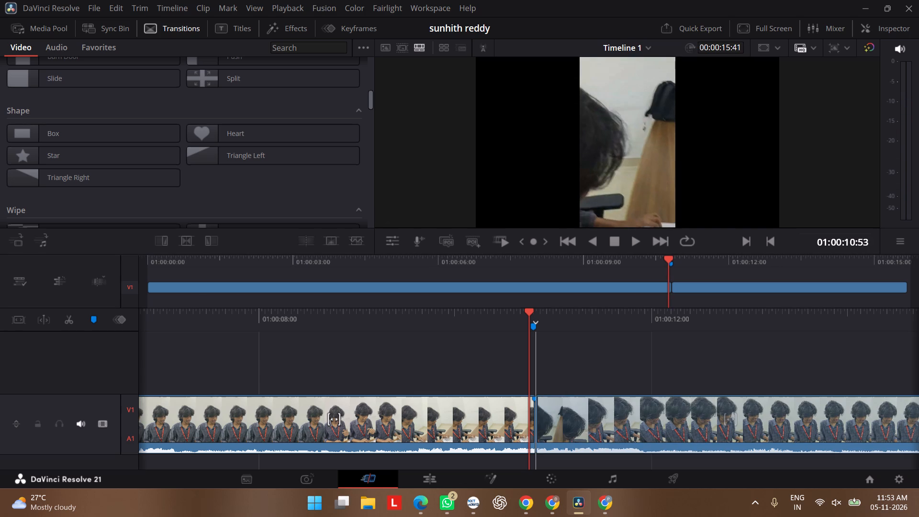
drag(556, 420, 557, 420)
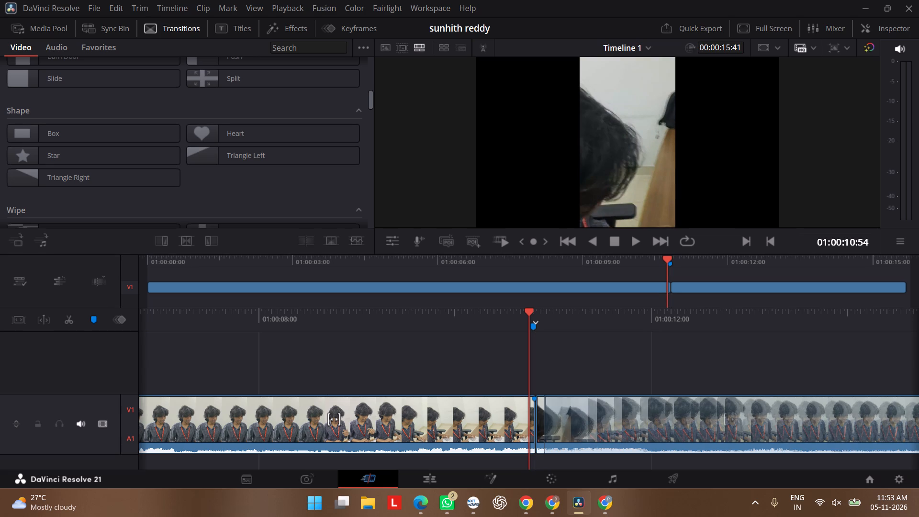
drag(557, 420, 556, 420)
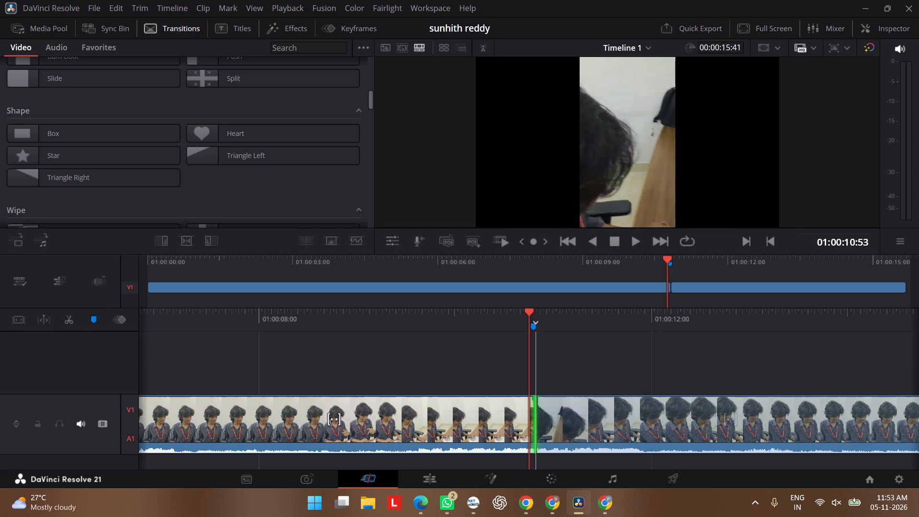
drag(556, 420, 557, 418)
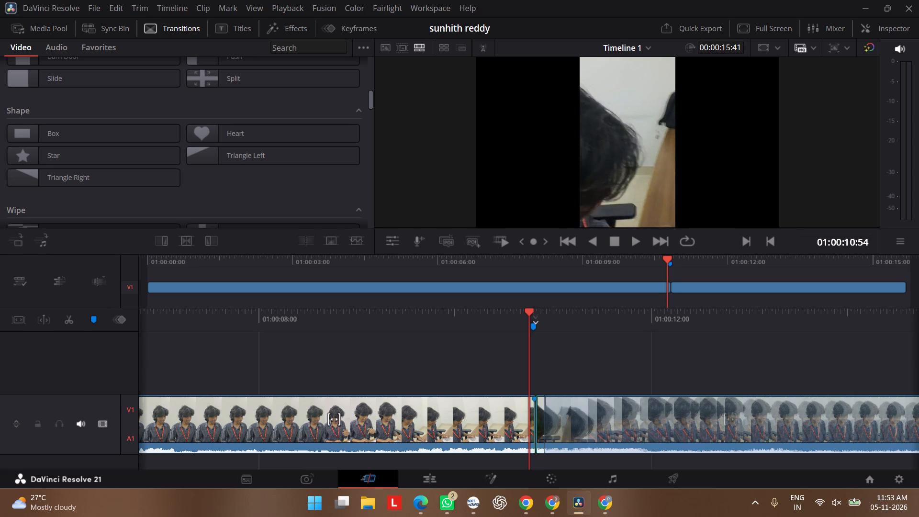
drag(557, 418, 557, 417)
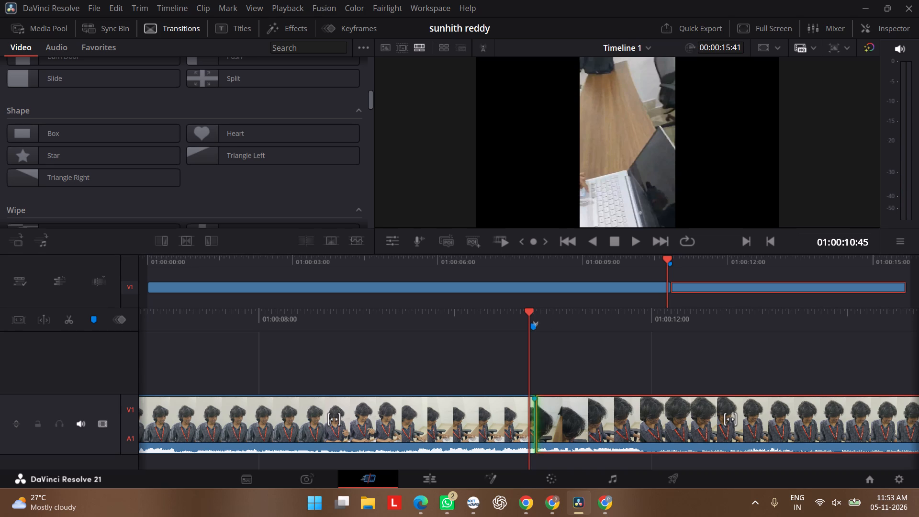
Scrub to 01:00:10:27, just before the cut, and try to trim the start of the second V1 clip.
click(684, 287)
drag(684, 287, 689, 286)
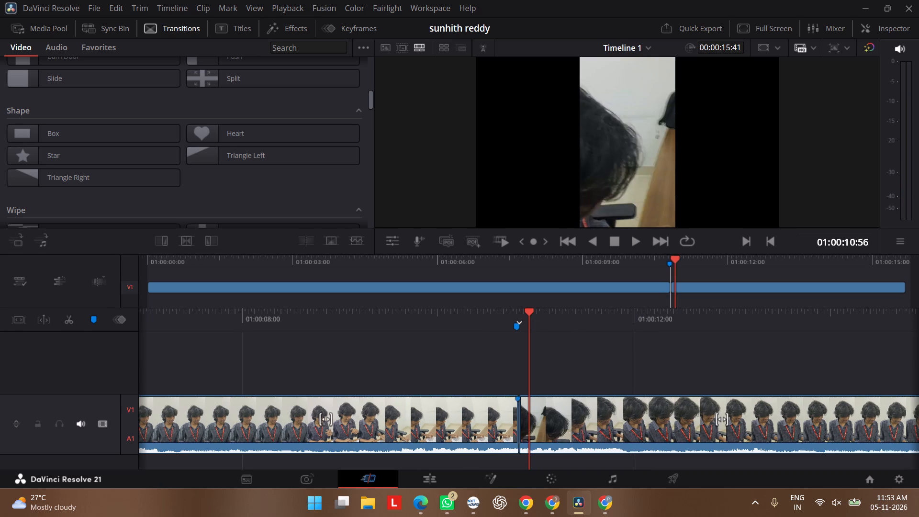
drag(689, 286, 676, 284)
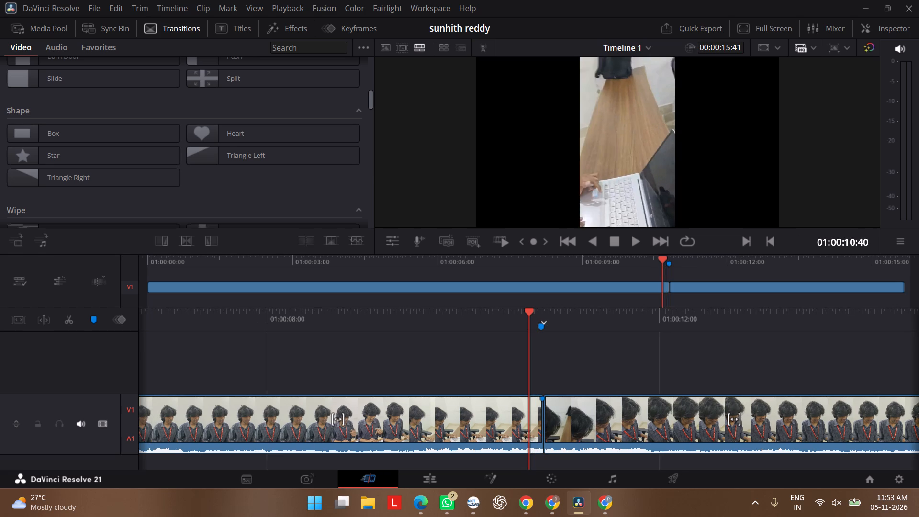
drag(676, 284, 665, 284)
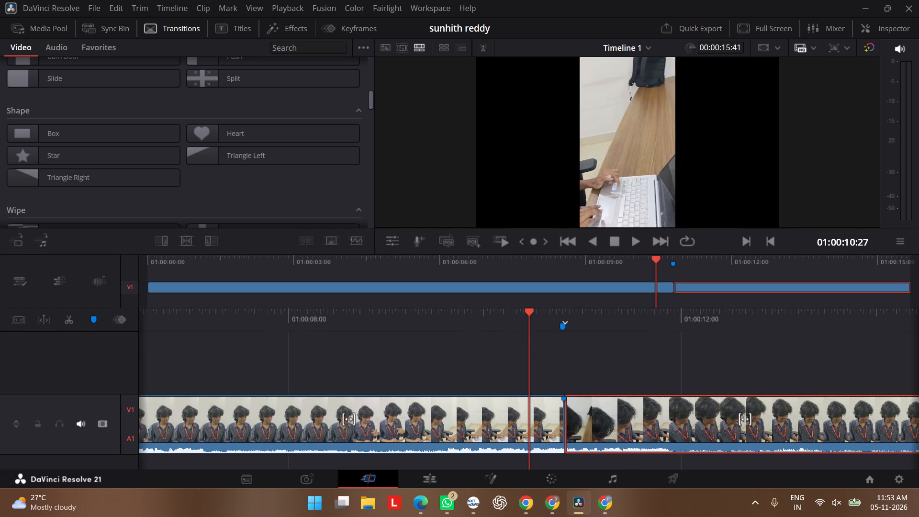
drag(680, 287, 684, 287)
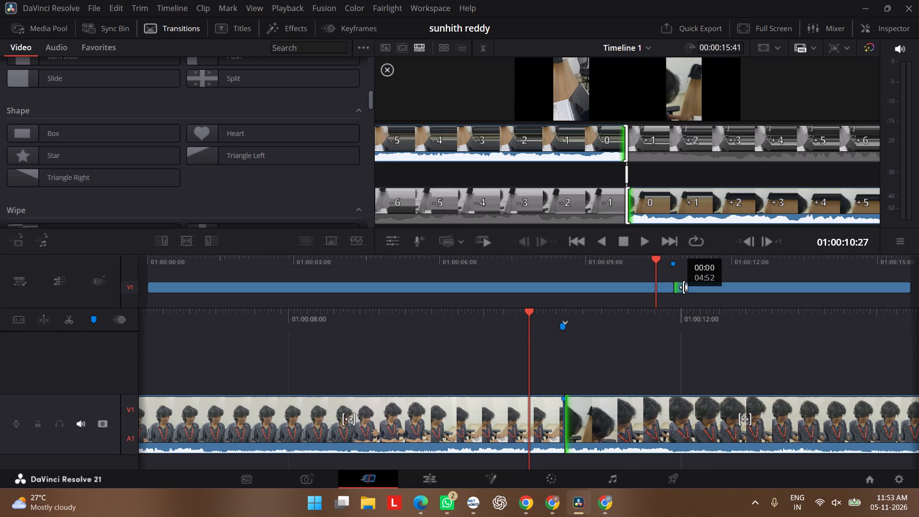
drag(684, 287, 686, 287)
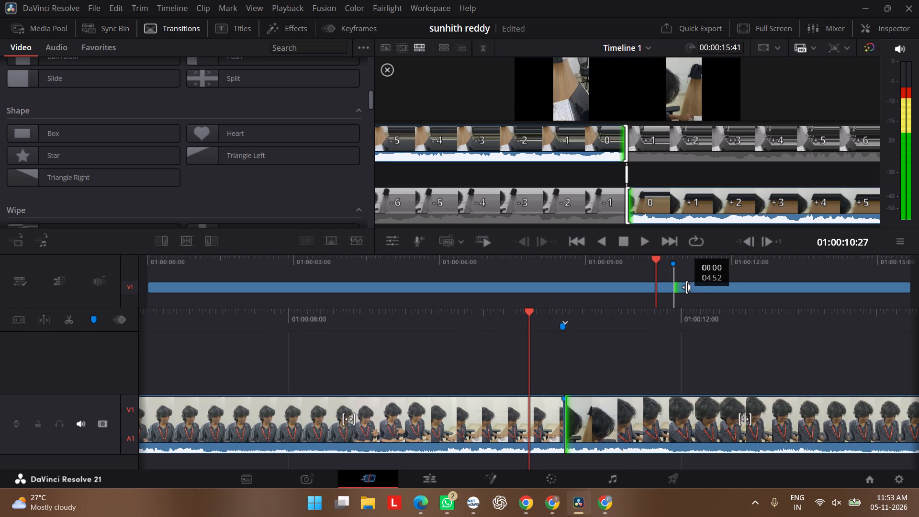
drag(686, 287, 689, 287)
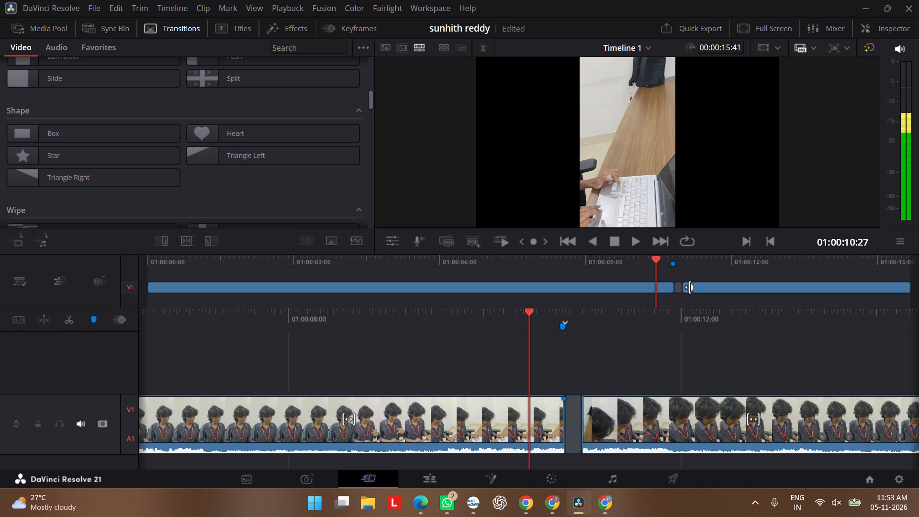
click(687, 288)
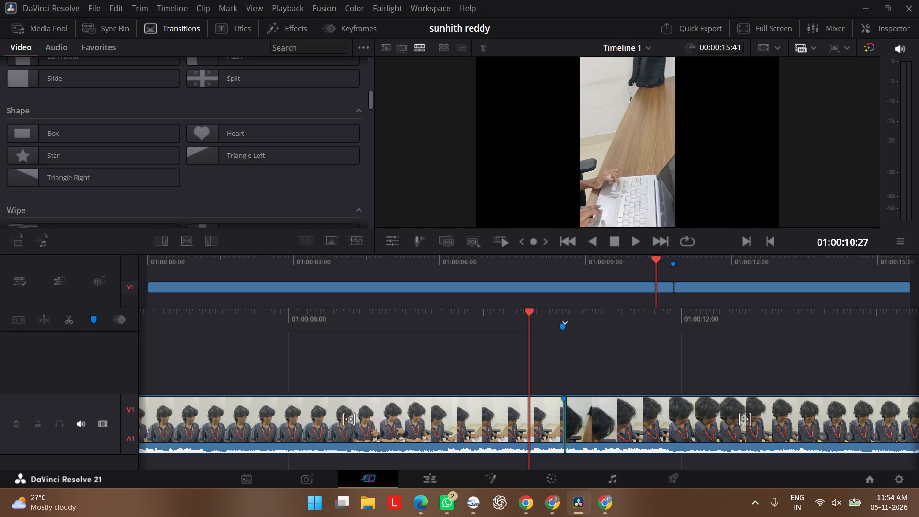
Browse the video transitions and preview the Heart transition in the Shape group.
scroll(173, 158, up, 7)
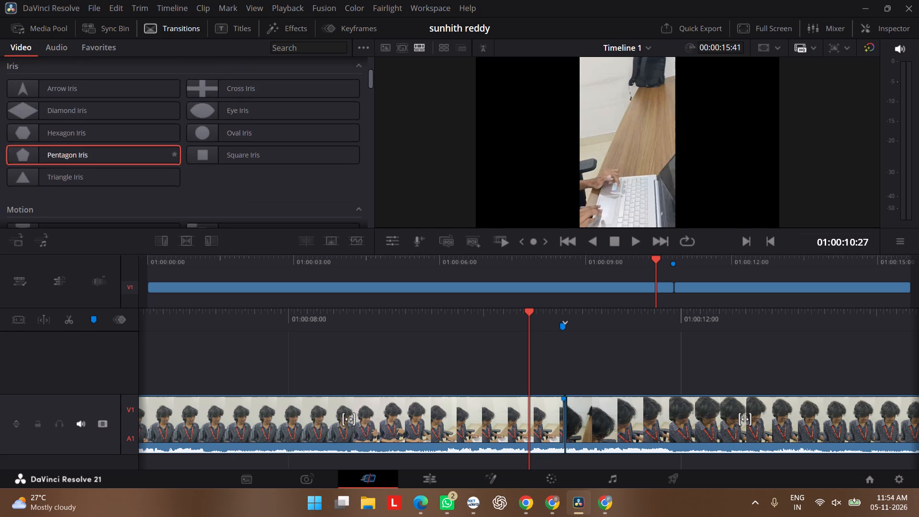
scroll(174, 162, down, 4)
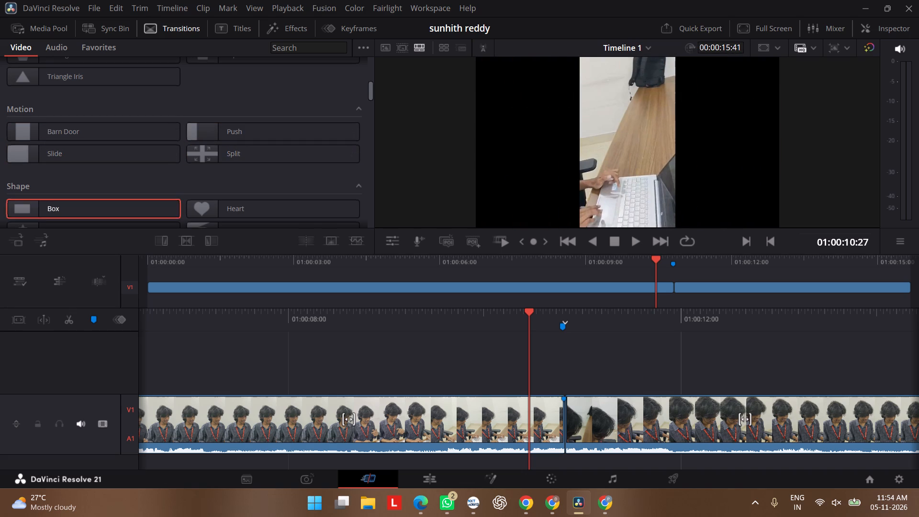
scroll(87, 176, down, 2)
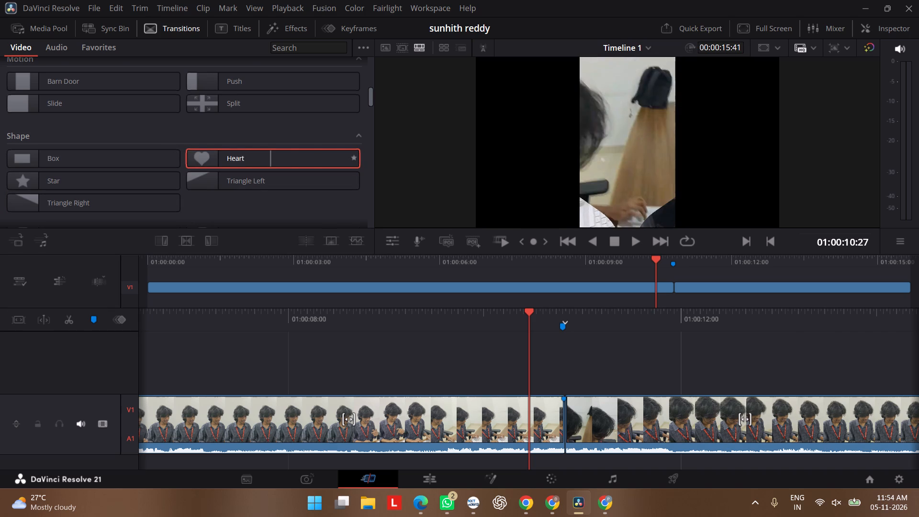
click(236, 161)
scroll(238, 201, down, 2)
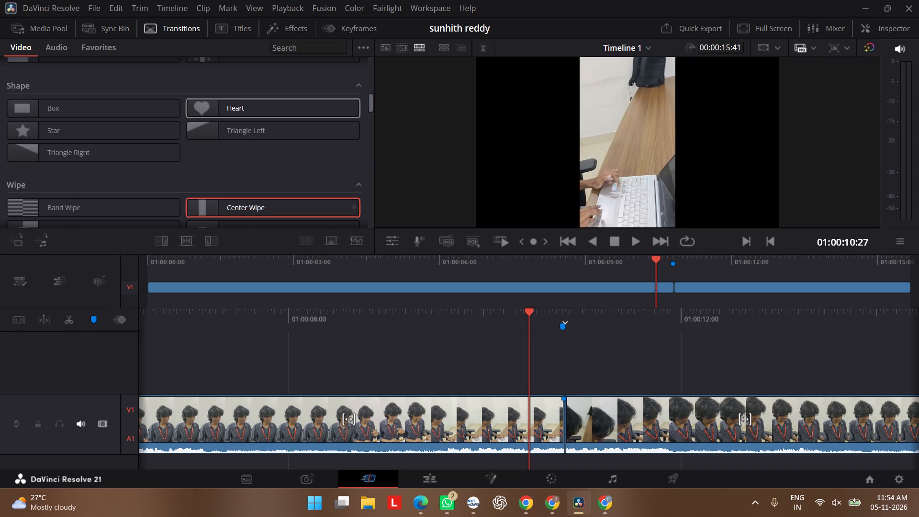
scroll(226, 160, up, 14)
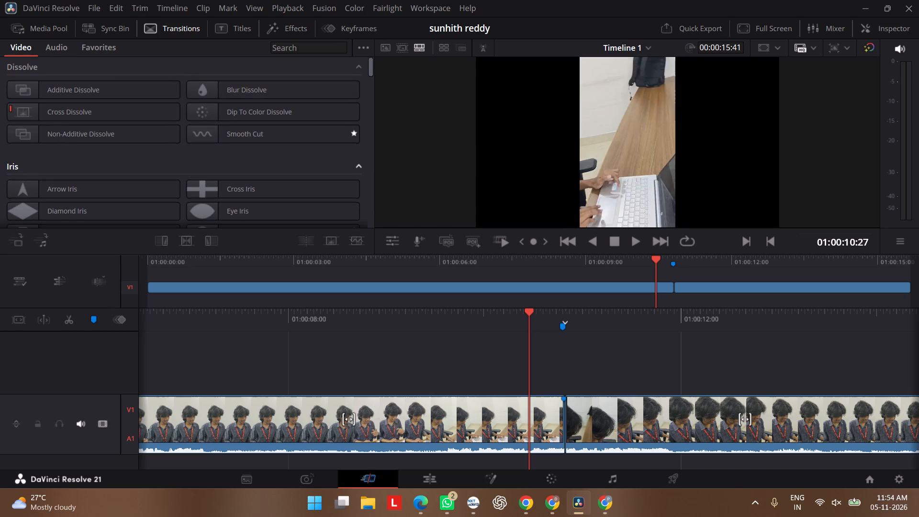
scroll(306, 141, down, 17)
scroll(303, 148, up, 5)
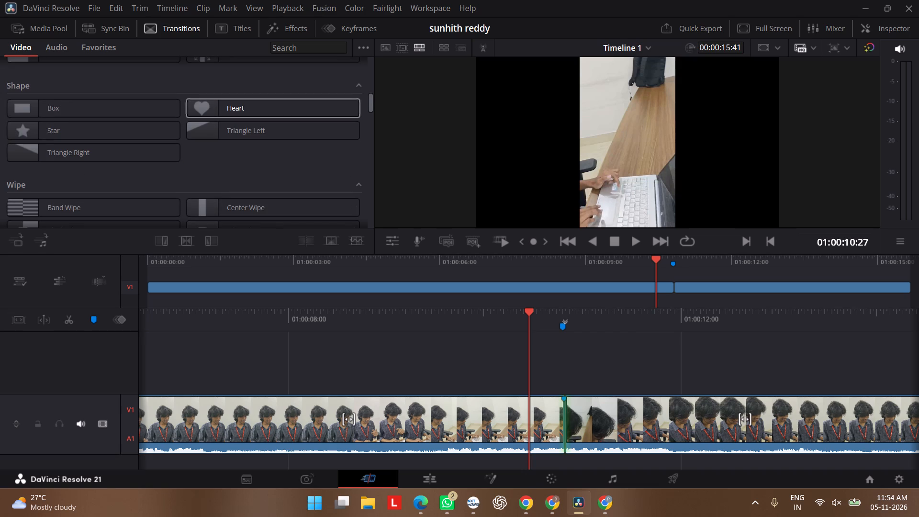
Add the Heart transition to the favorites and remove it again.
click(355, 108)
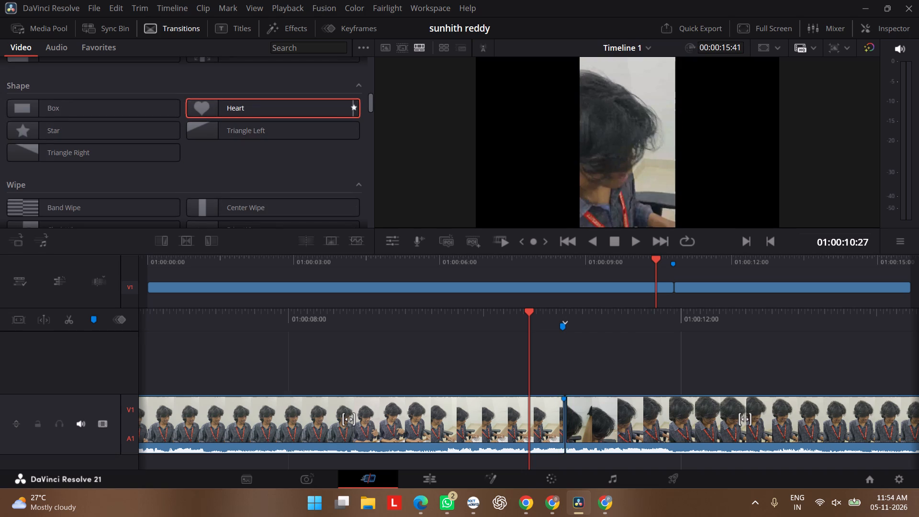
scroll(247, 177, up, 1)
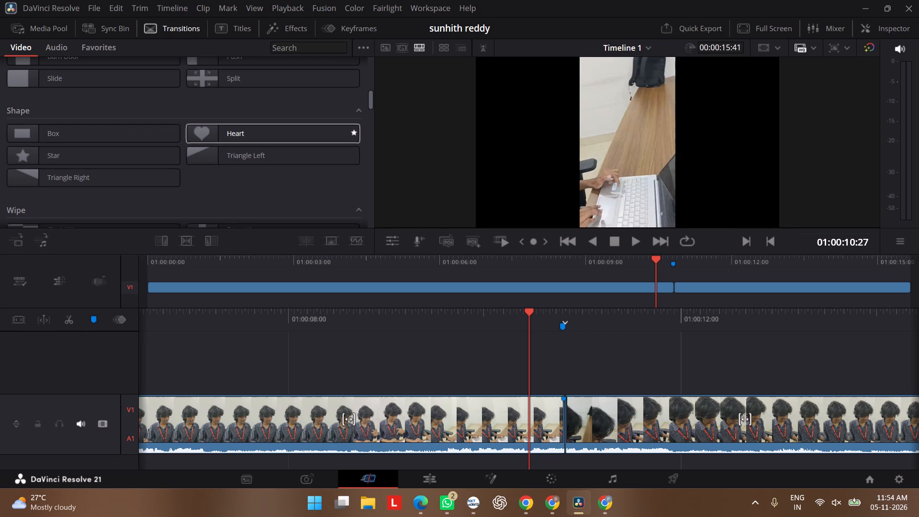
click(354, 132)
Play Timeline 1 from the beginning and bring the playhead back to shortly before the cut between the two clips.
scroll(385, 448, right, 10)
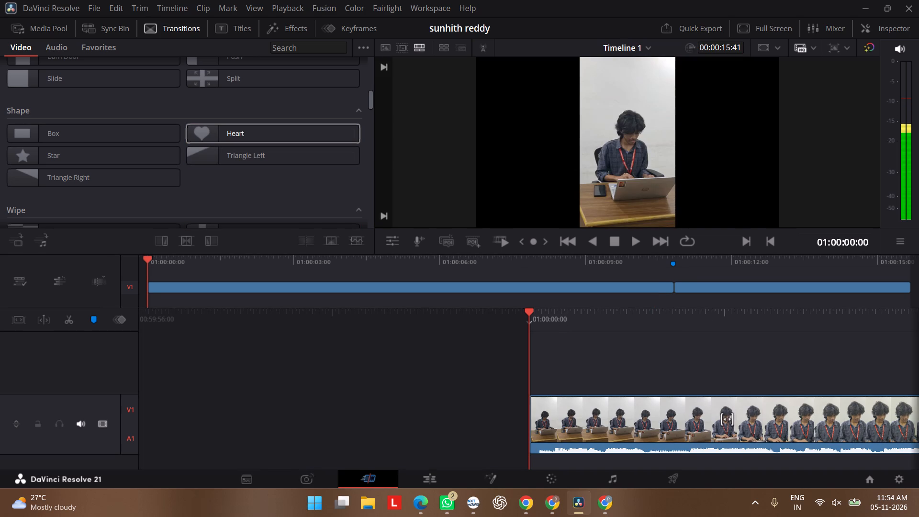
click(635, 246)
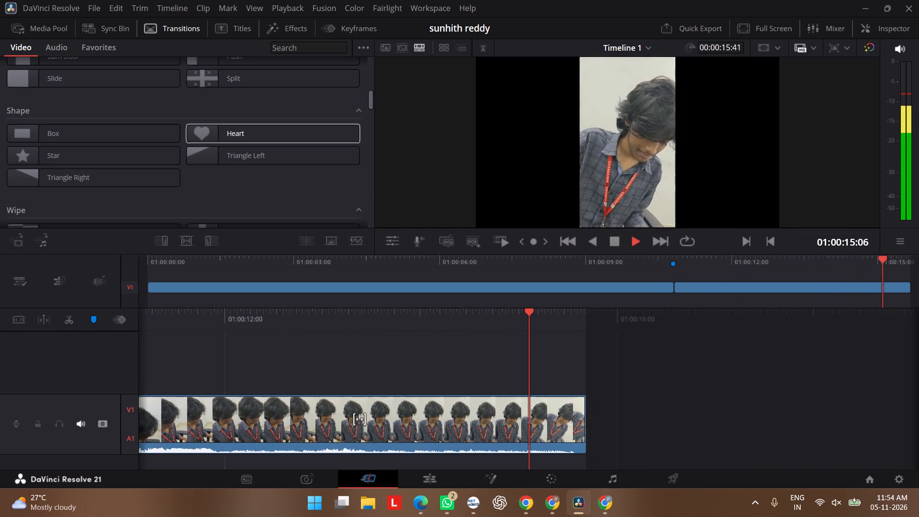
scroll(447, 333, right, 4)
scroll(447, 333, left, 2)
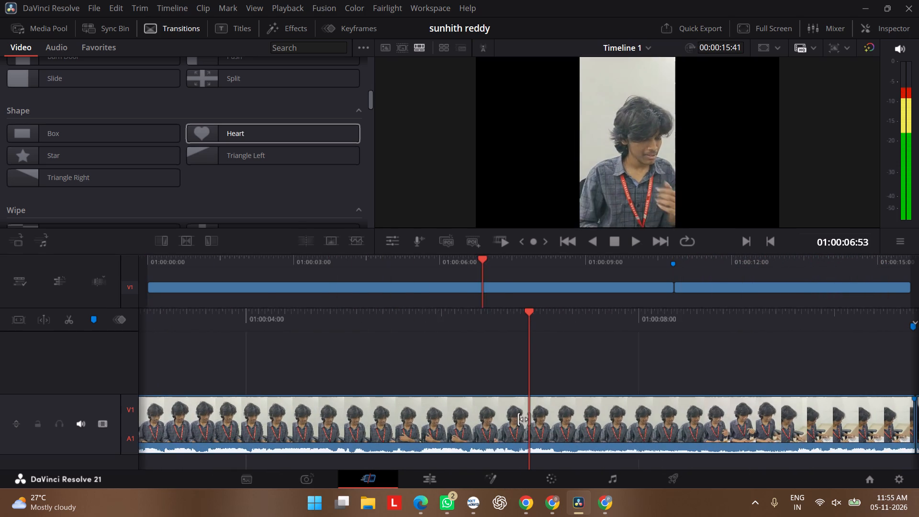
scroll(447, 333, left, 2)
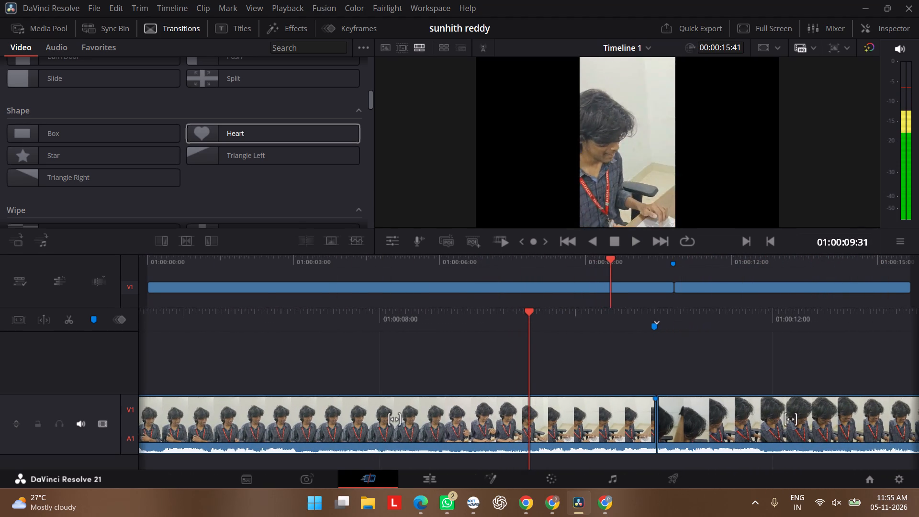
scroll(447, 333, left, 2)
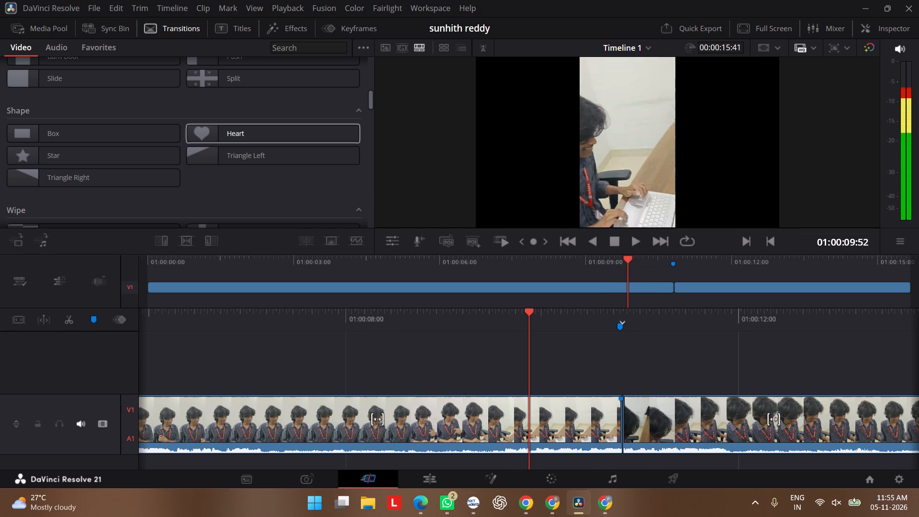
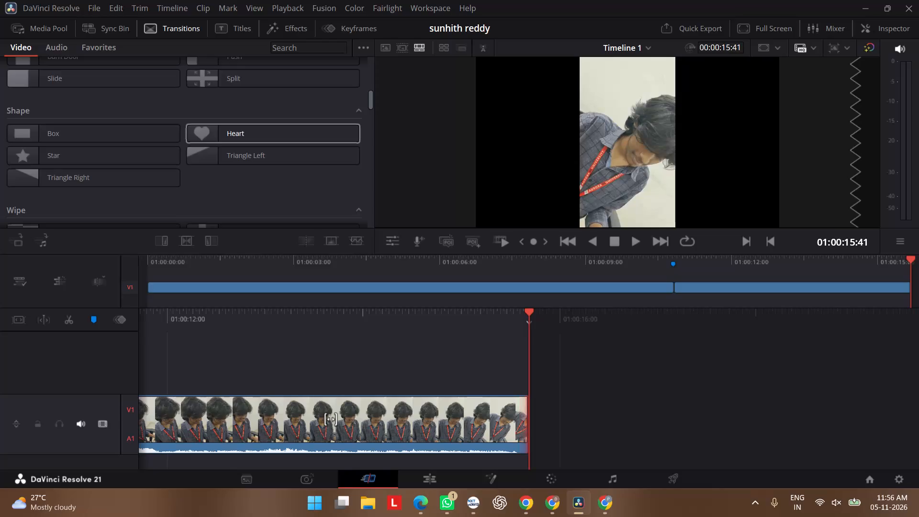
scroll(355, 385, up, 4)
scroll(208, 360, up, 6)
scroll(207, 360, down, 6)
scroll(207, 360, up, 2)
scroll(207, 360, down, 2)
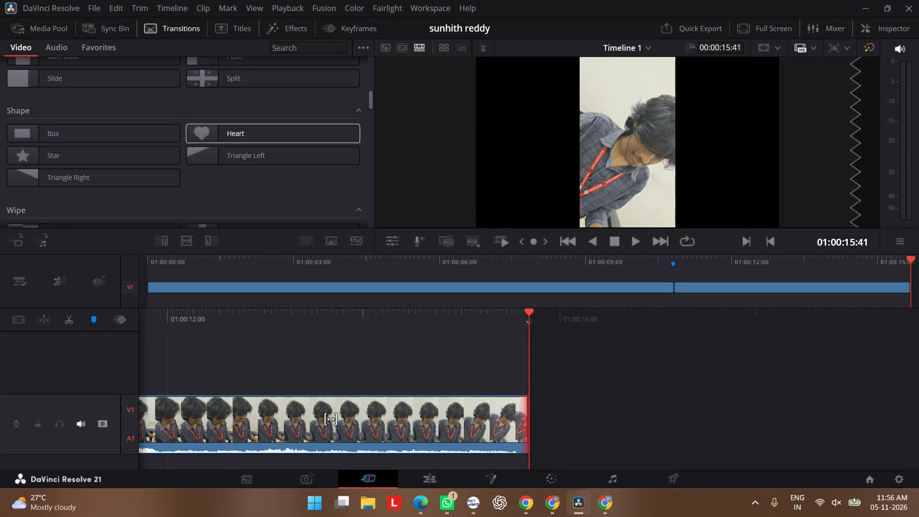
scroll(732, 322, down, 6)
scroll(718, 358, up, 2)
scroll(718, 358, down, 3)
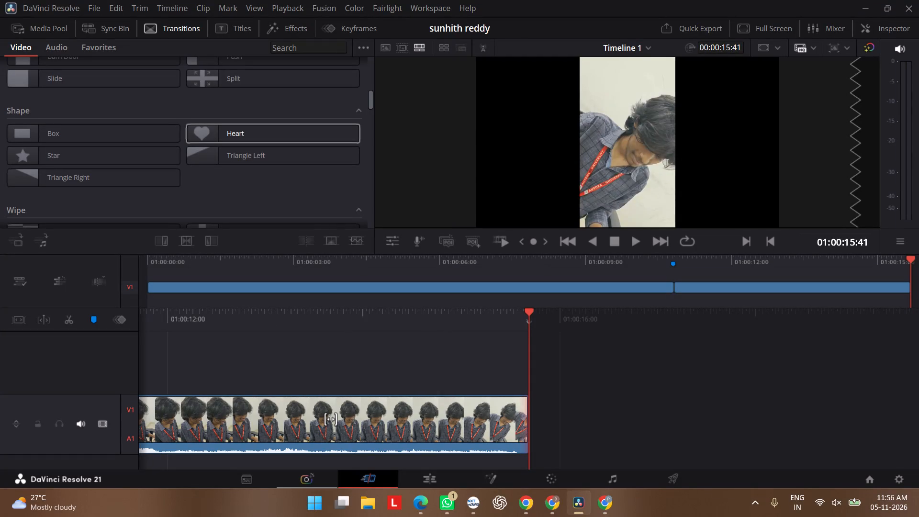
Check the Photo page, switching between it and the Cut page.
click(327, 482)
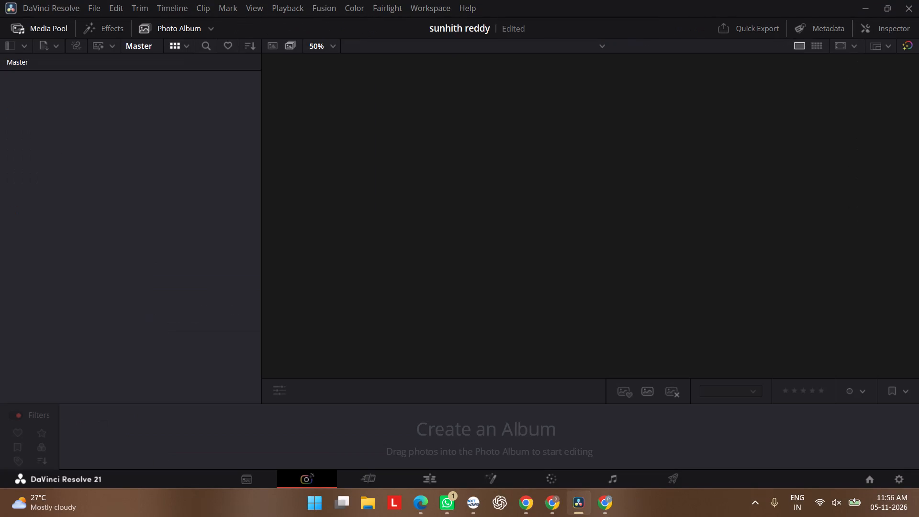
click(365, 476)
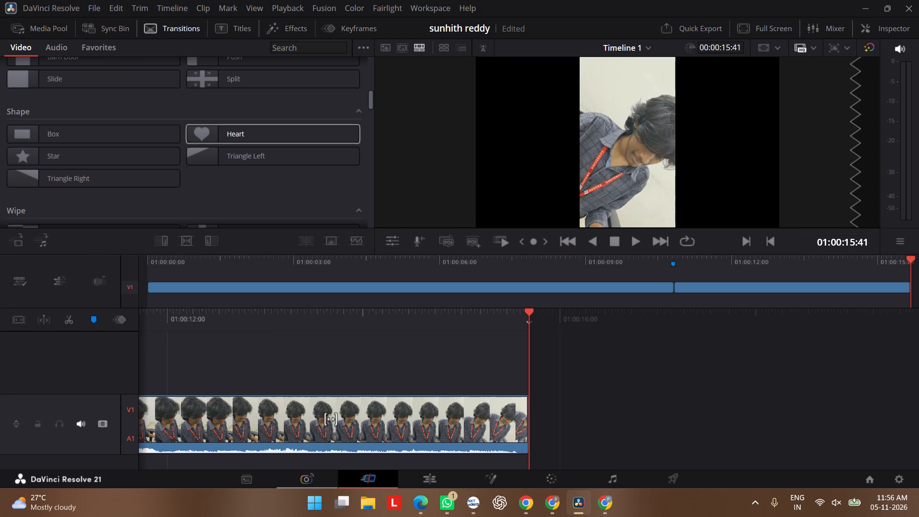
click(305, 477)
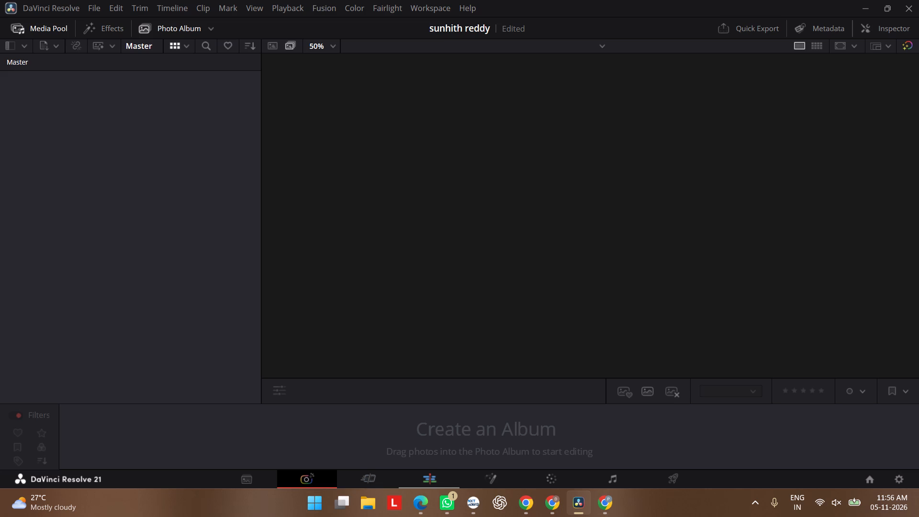
Return to the Edit page and select the cut between the two clips on video track V1.
click(435, 480)
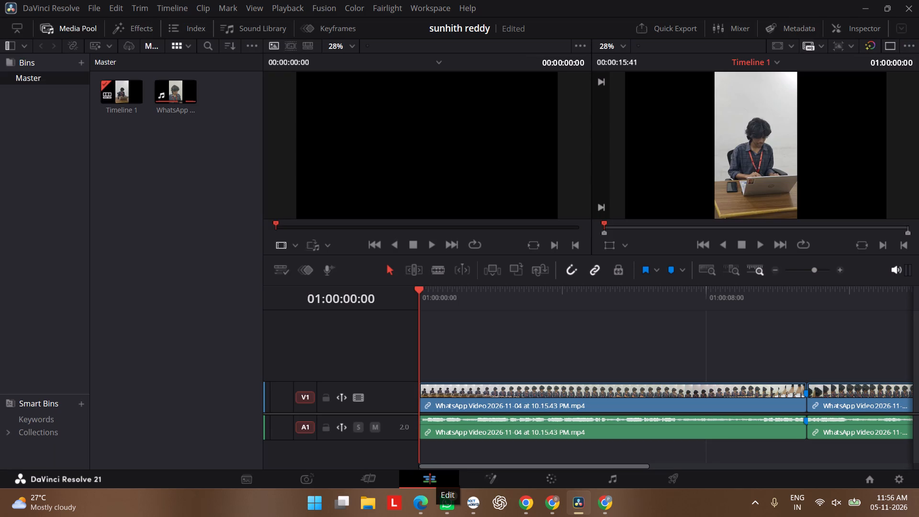
scroll(602, 368, down, 1)
click(804, 393)
Try to select the cut between the two clips on track V1 in the Edit page timeline.
click(806, 385)
scroll(794, 400, down, 1)
scroll(794, 400, up, 1)
scroll(794, 400, down, 1)
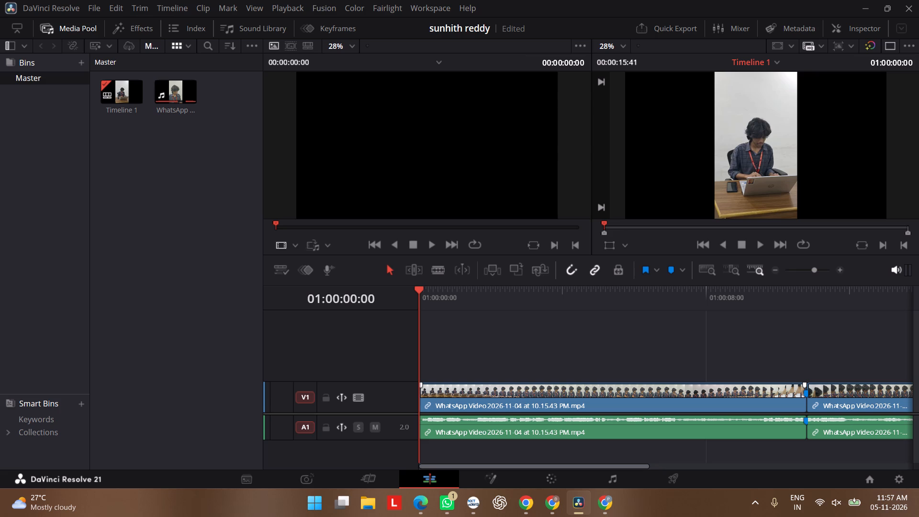
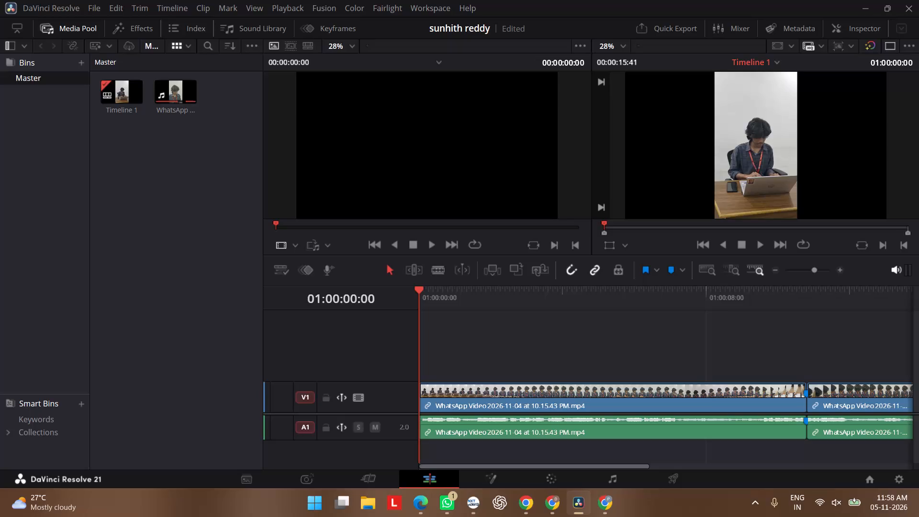
Compare the two clips on Timeline 1 in the full extent, detail and custom zoom views.
click(755, 270)
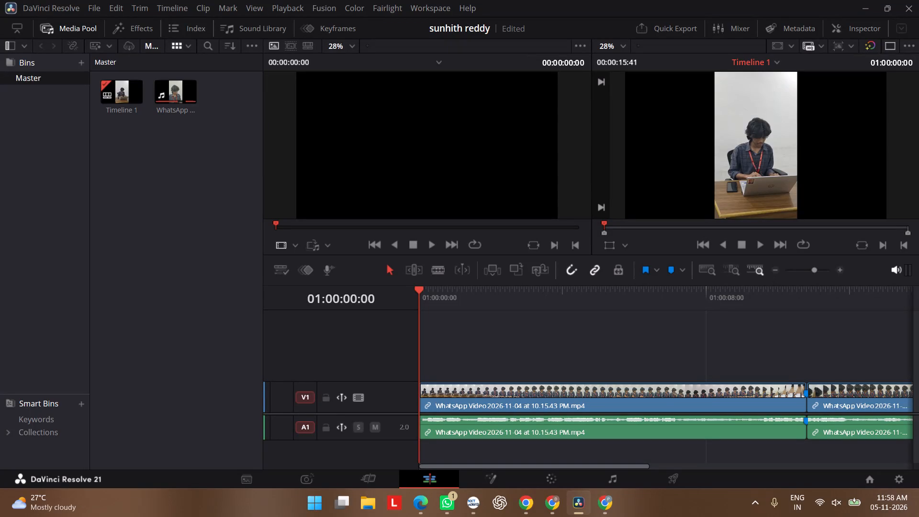
click(759, 270)
click(759, 270)
drag(814, 271, 856, 271)
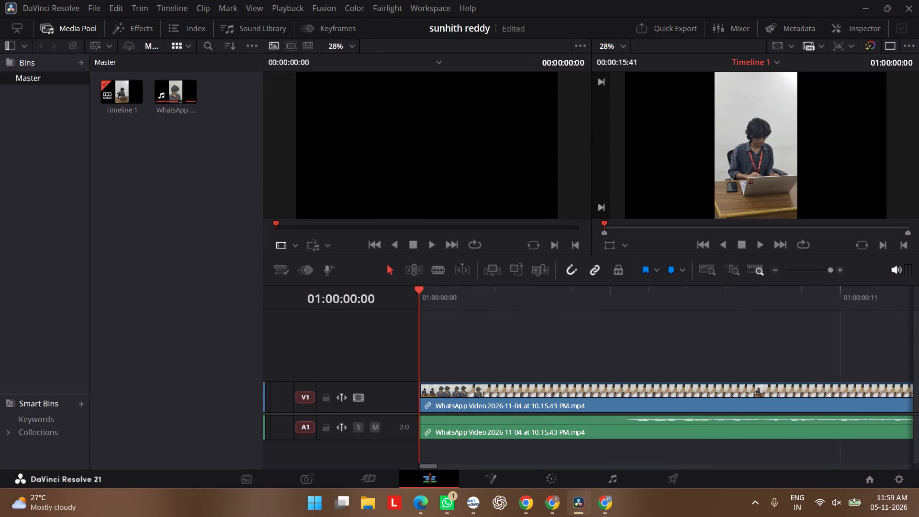
click(757, 268)
click(738, 268)
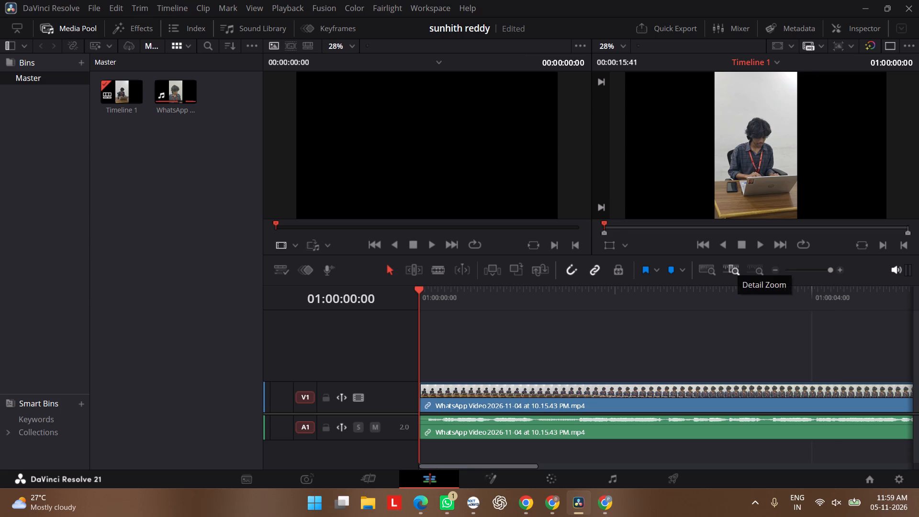
click(701, 271)
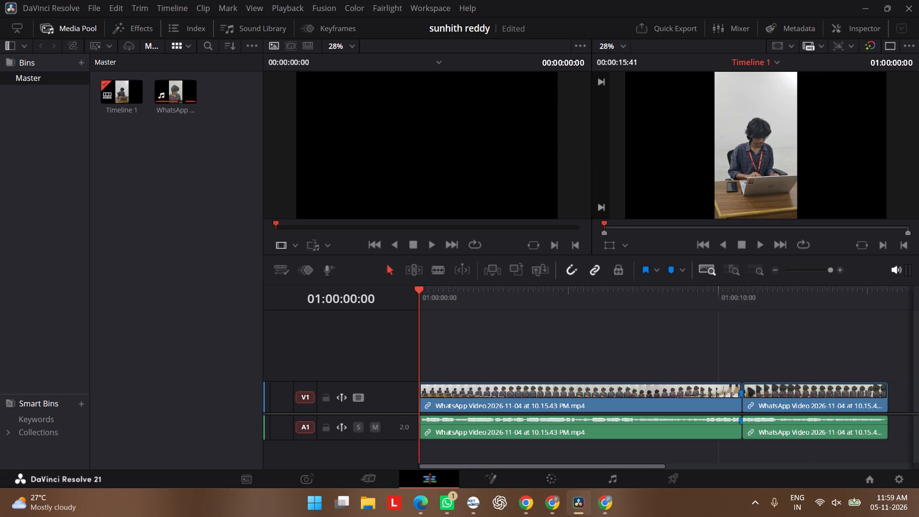
click(760, 269)
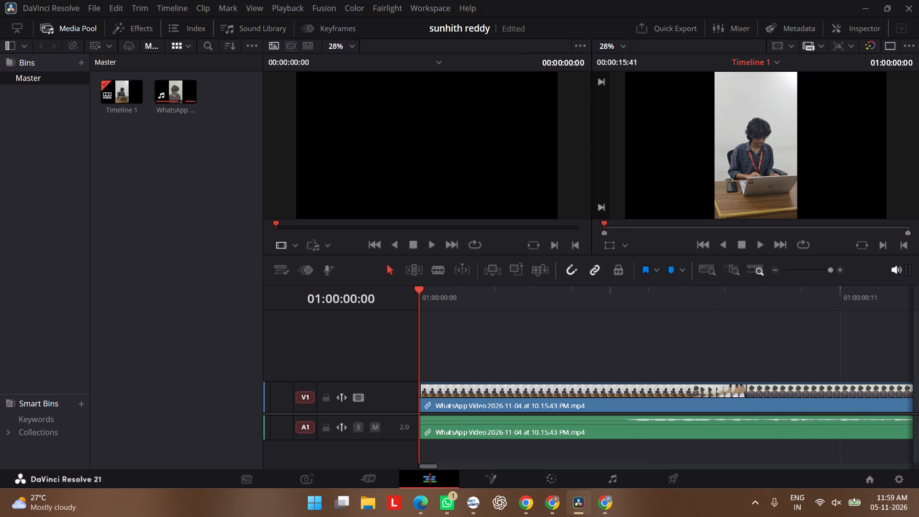
click(702, 272)
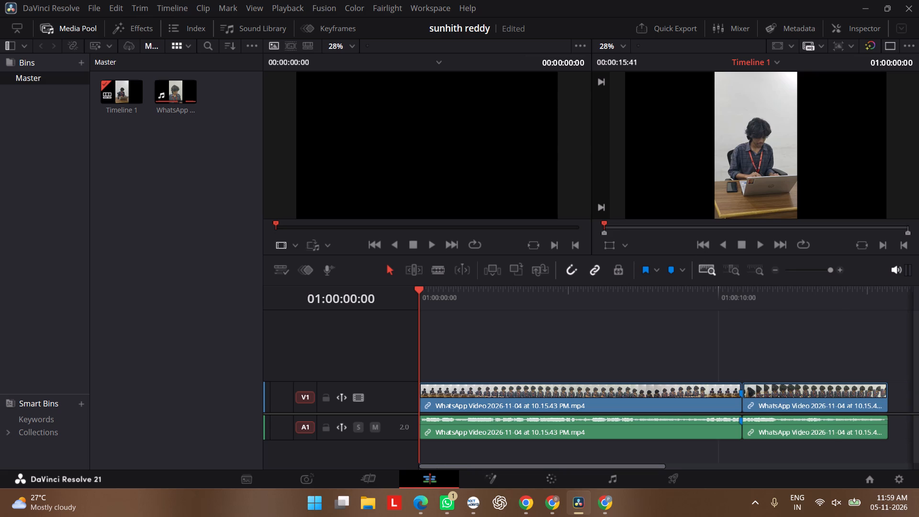
click(730, 269)
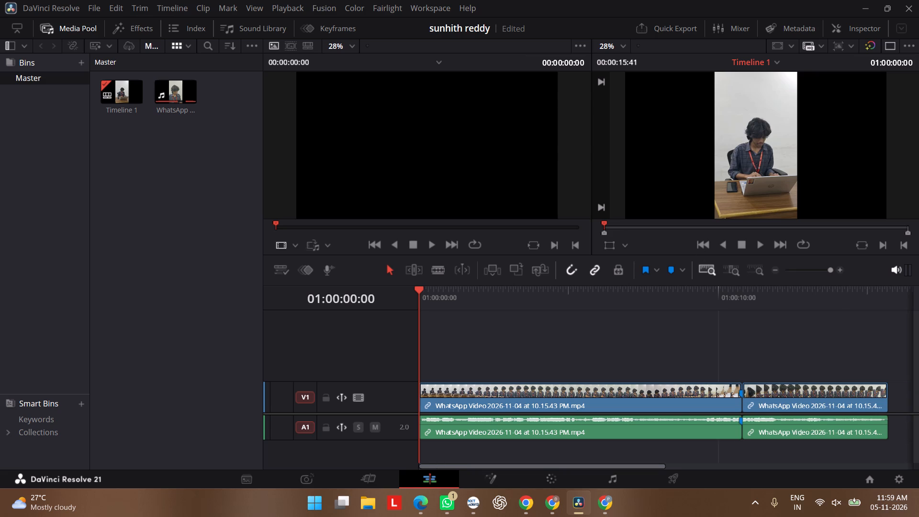
click(753, 269)
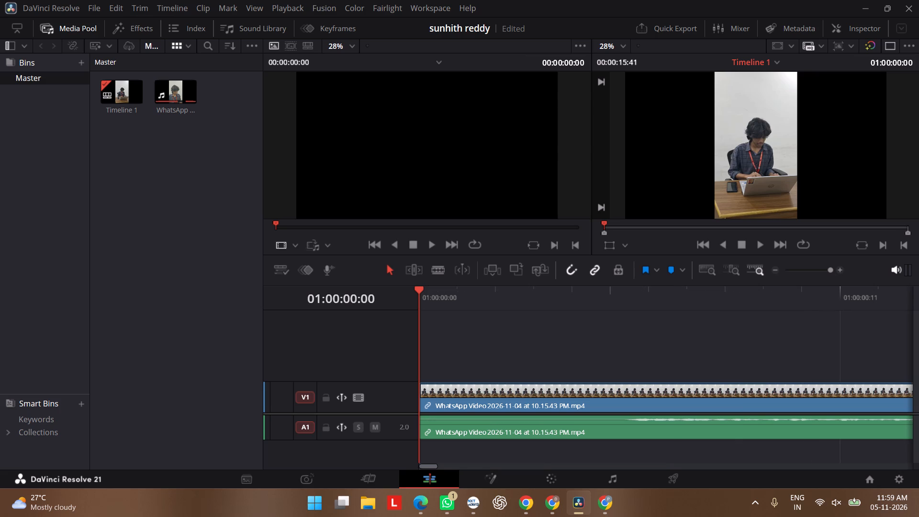
click(711, 270)
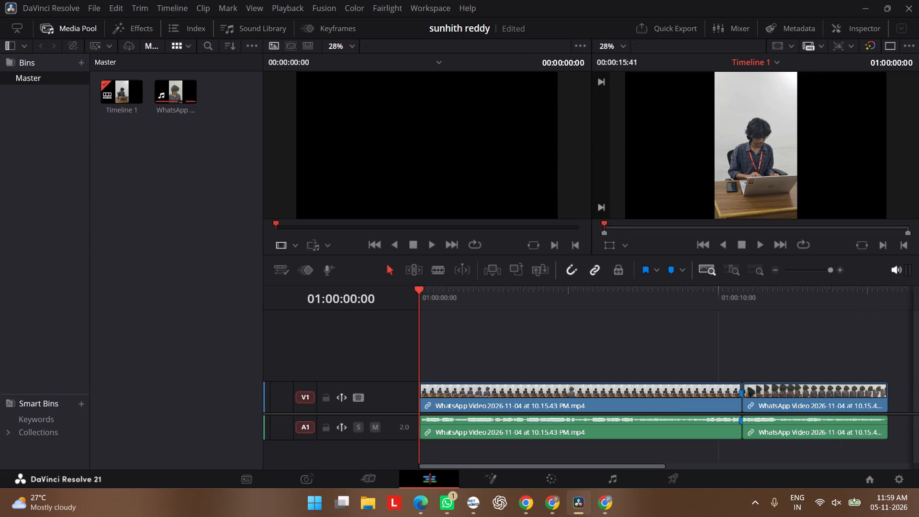
scroll(688, 353, up, 1)
scroll(652, 342, right, 4)
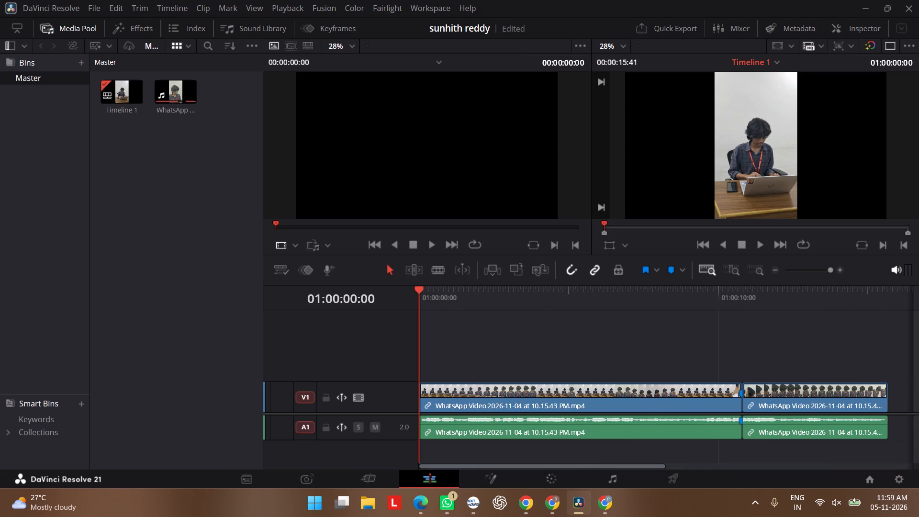
scroll(652, 342, right, 2)
scroll(652, 342, left, 1)
scroll(652, 342, right, 2)
scroll(538, 387, right, 1)
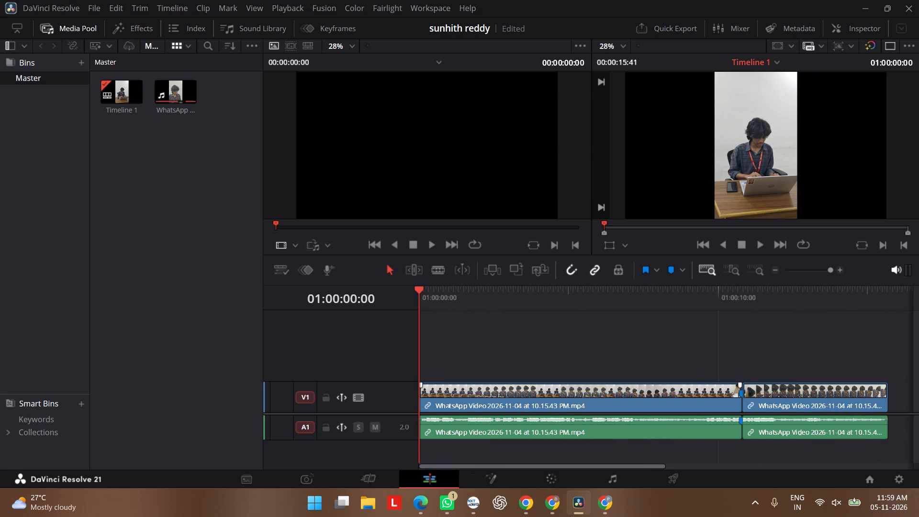
scroll(538, 387, right, 1)
Look along the V1 and A1 clips at the closest custom zoom, moving through to the second clip.
click(758, 267)
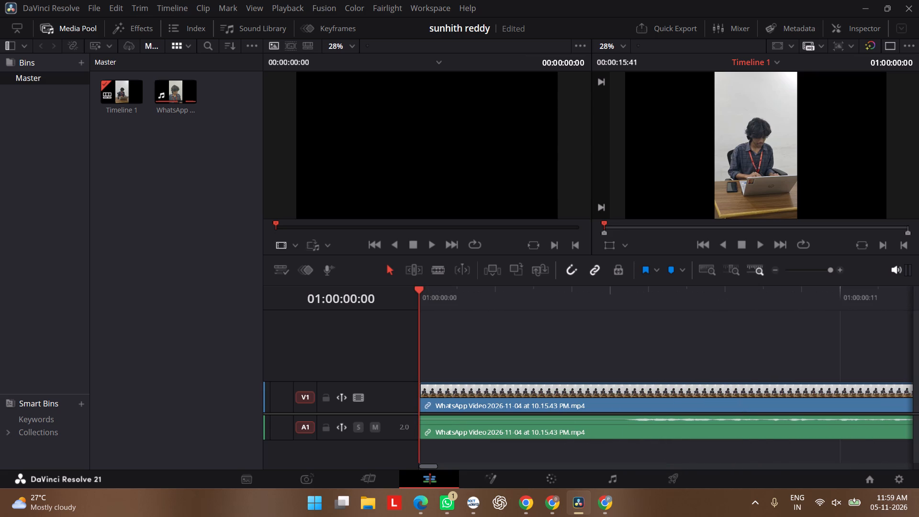
scroll(603, 353, left, 17)
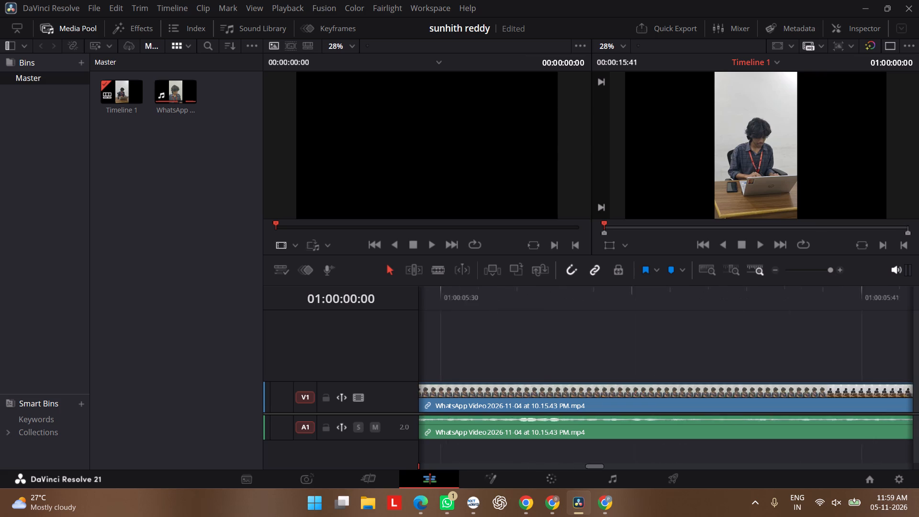
scroll(603, 353, left, 6)
scroll(603, 353, right, 4)
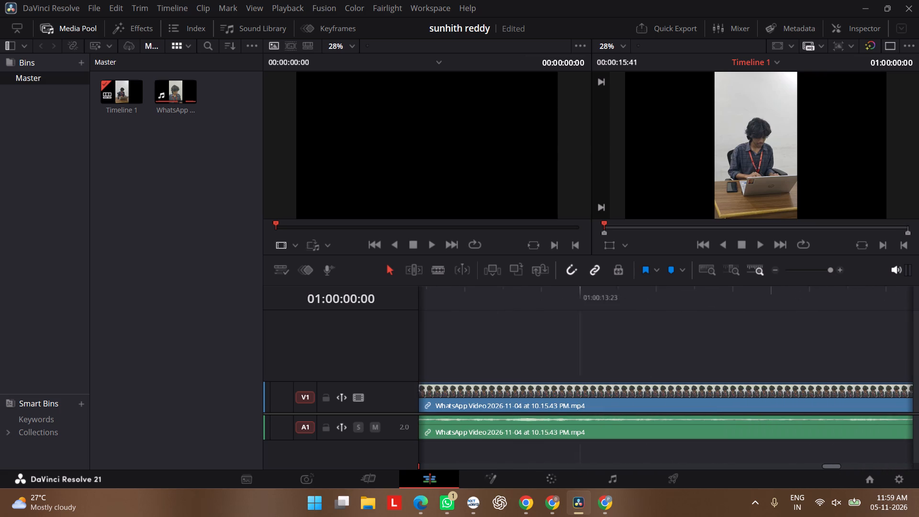
scroll(603, 353, right, 2)
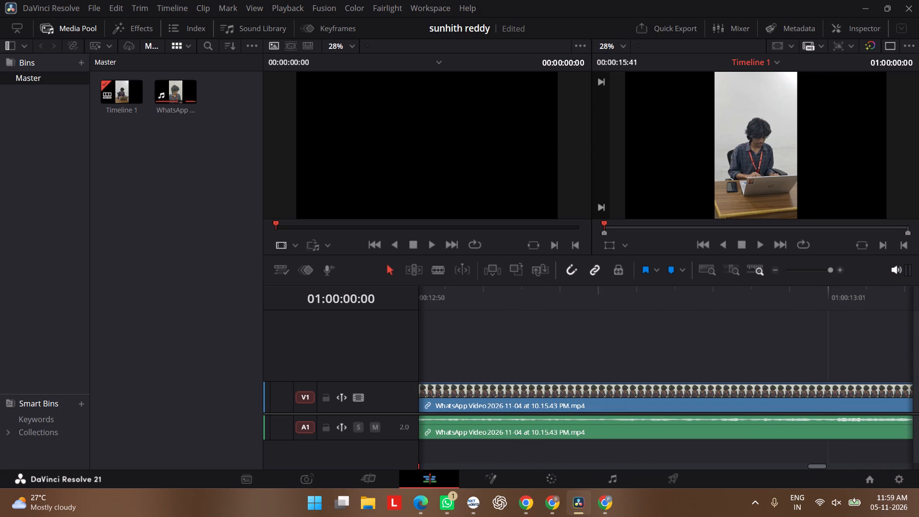
scroll(418, 453, left, 1)
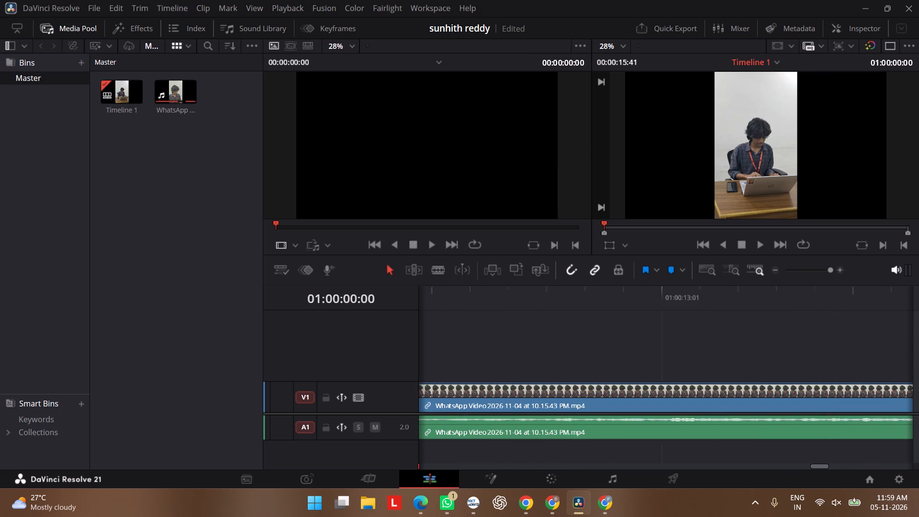
scroll(418, 453, left, 3)
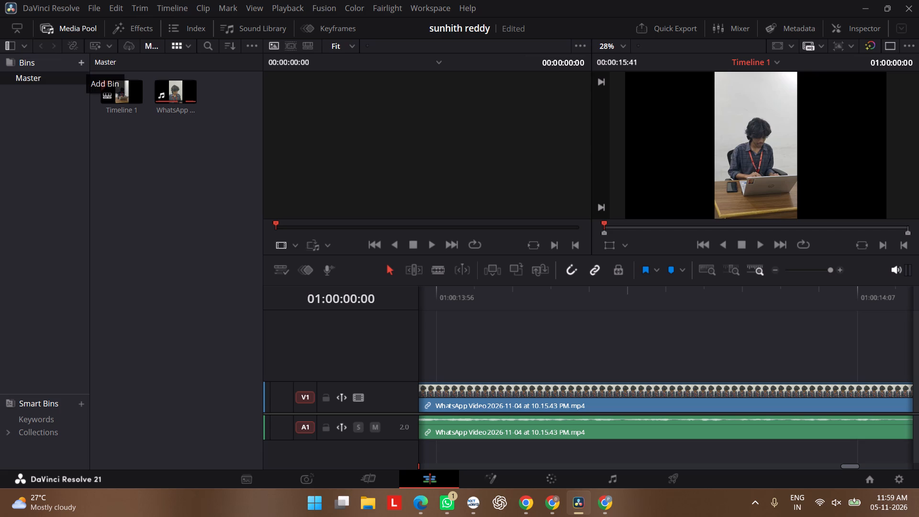
Hide the bin list in the media pool so only the Master bin's clips are shown.
click(27, 62)
click(12, 62)
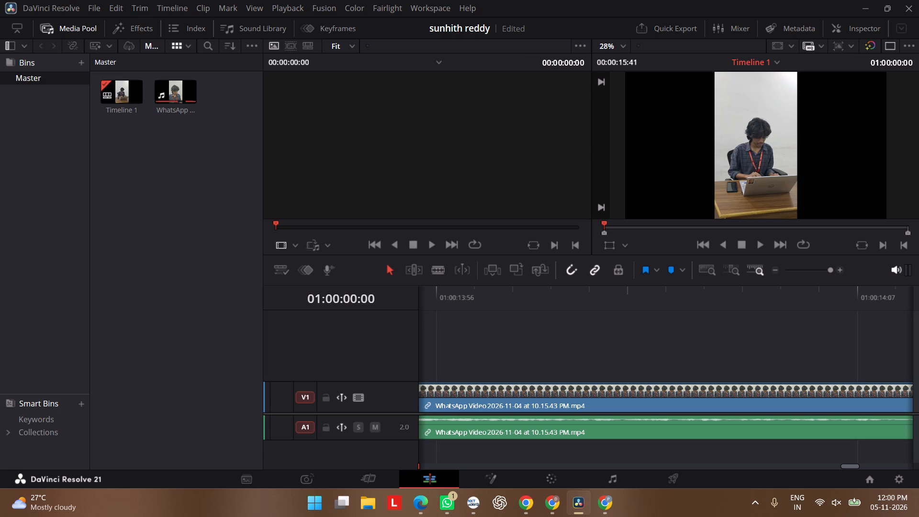
click(10, 48)
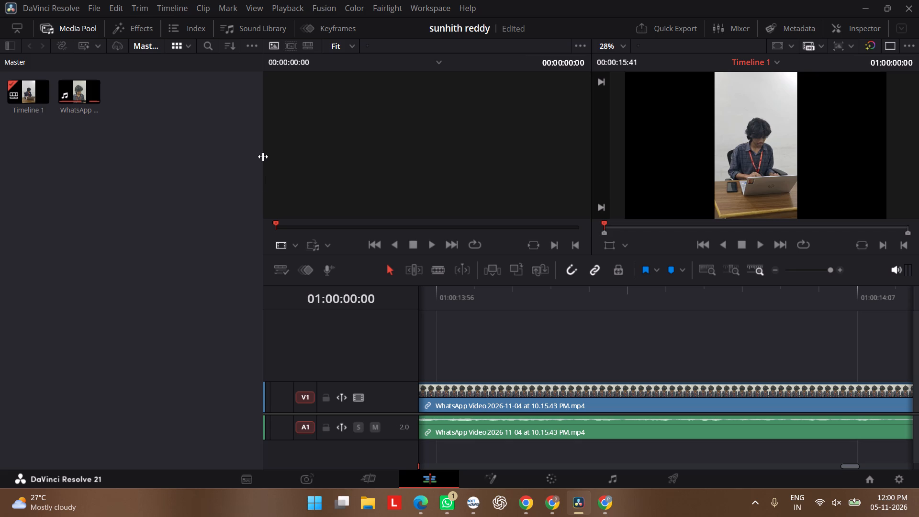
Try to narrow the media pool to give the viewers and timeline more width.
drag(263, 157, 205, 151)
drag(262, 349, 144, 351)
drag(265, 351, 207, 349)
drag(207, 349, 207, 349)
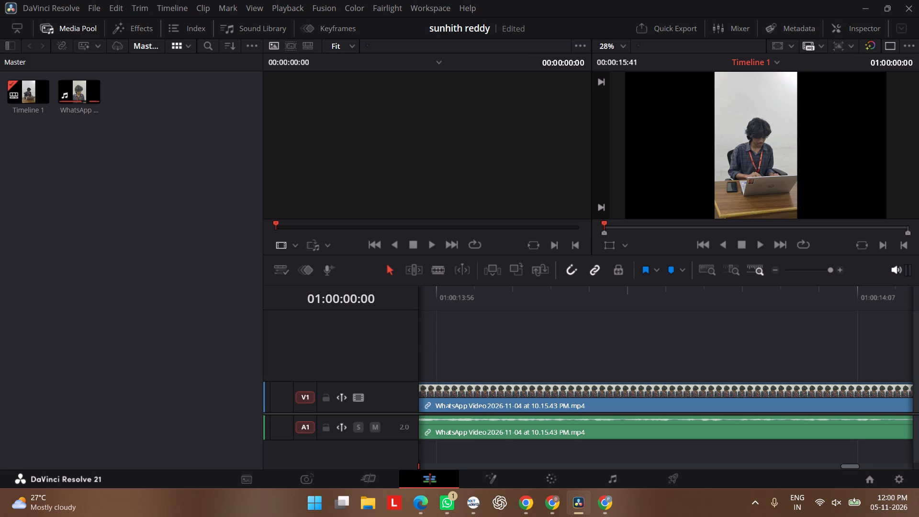
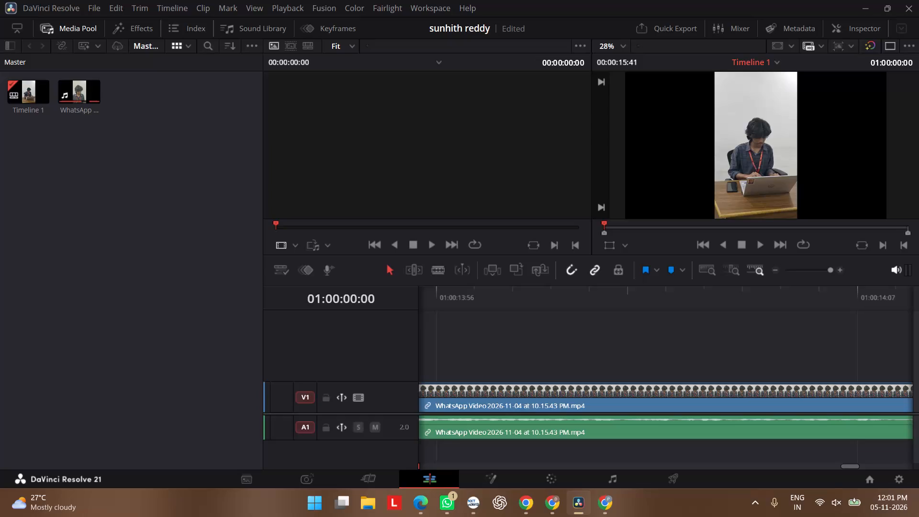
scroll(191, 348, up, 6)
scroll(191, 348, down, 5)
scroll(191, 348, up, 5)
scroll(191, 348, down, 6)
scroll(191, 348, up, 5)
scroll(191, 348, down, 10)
Show the hidden background app icons in the Windows system tray.
click(755, 508)
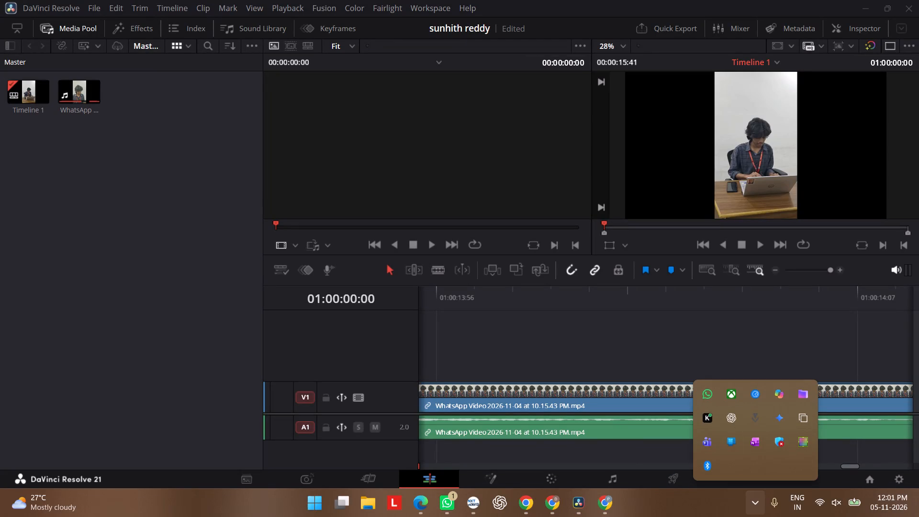
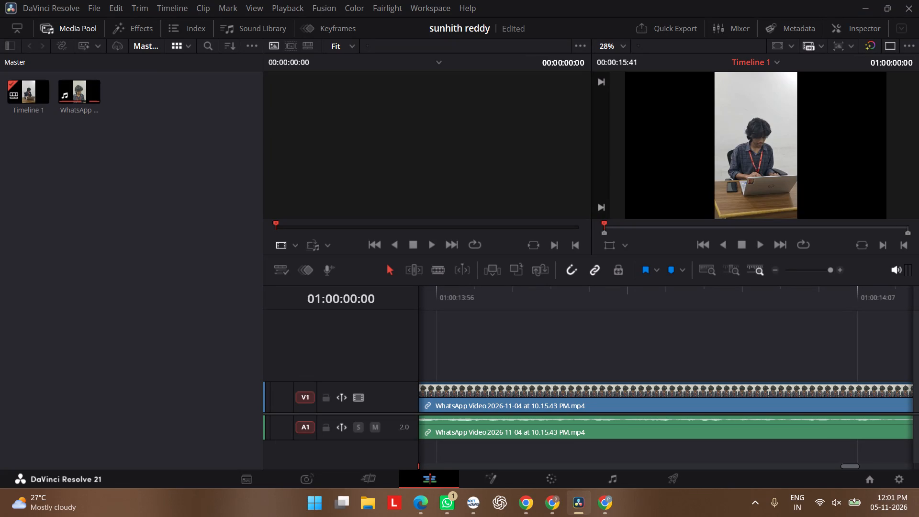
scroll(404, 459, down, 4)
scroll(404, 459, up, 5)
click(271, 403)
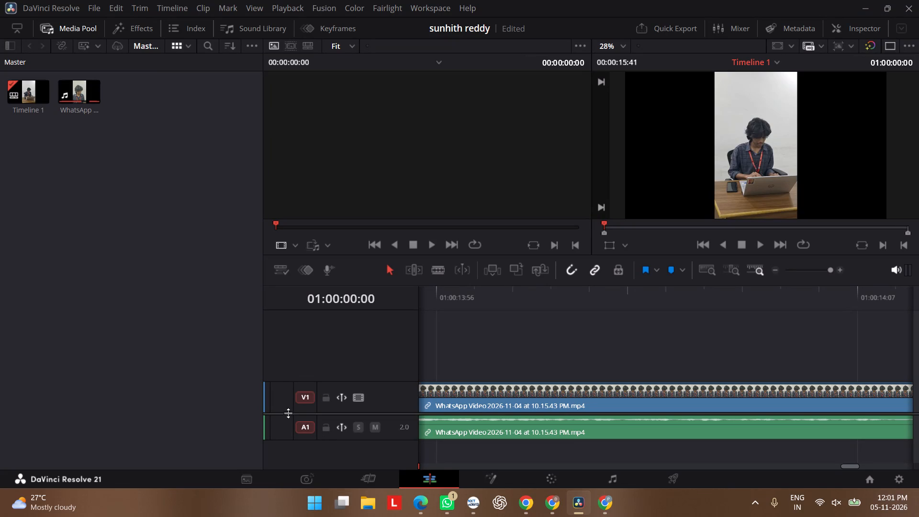
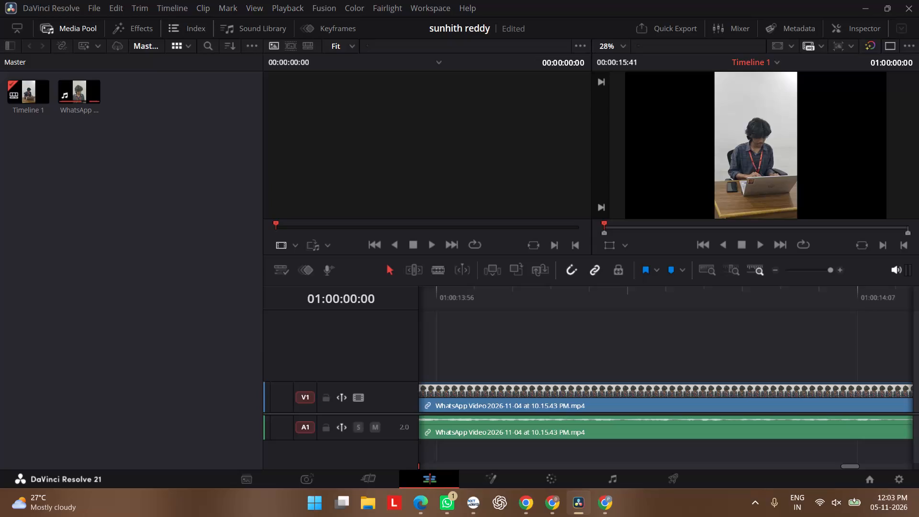
Open the effects library and list the video transitions from the toolbox.
click(142, 26)
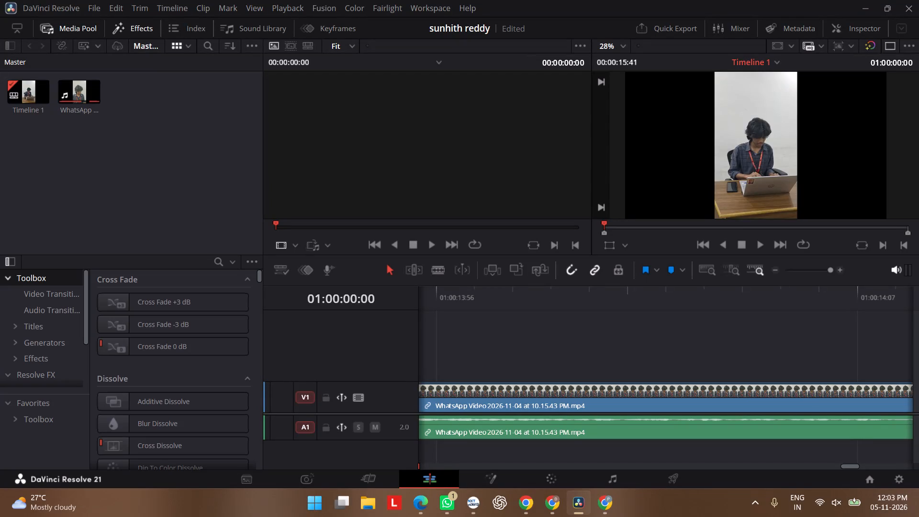
click(50, 299)
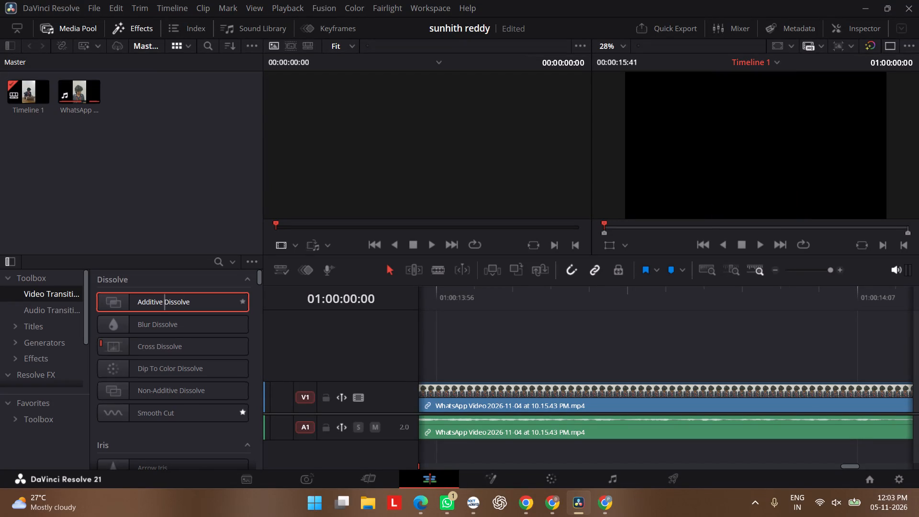
Select the edit point between the two clips on track V1.
scroll(759, 408, left, 3)
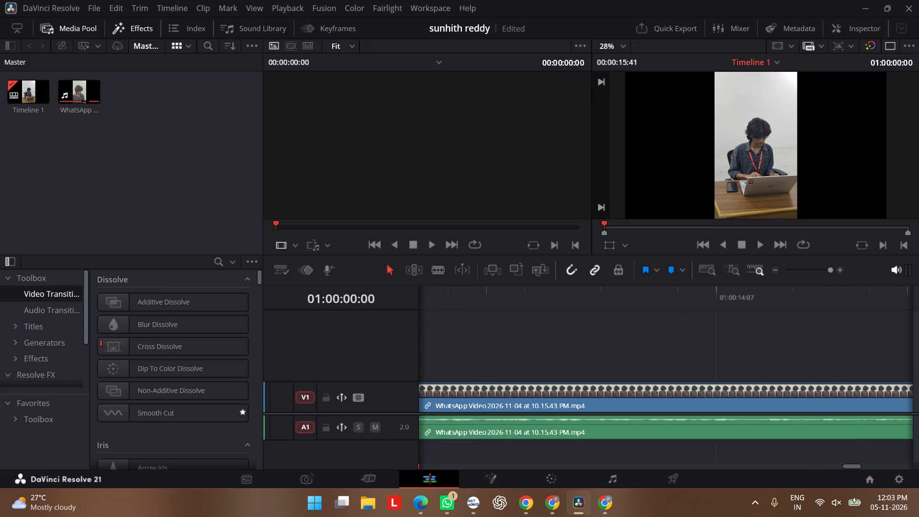
scroll(759, 408, left, 7)
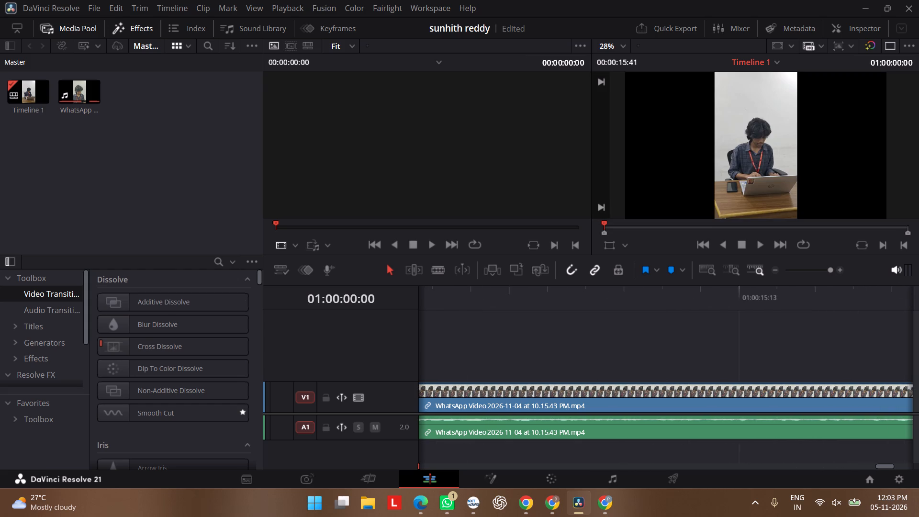
scroll(759, 408, left, 1)
scroll(759, 408, right, 1)
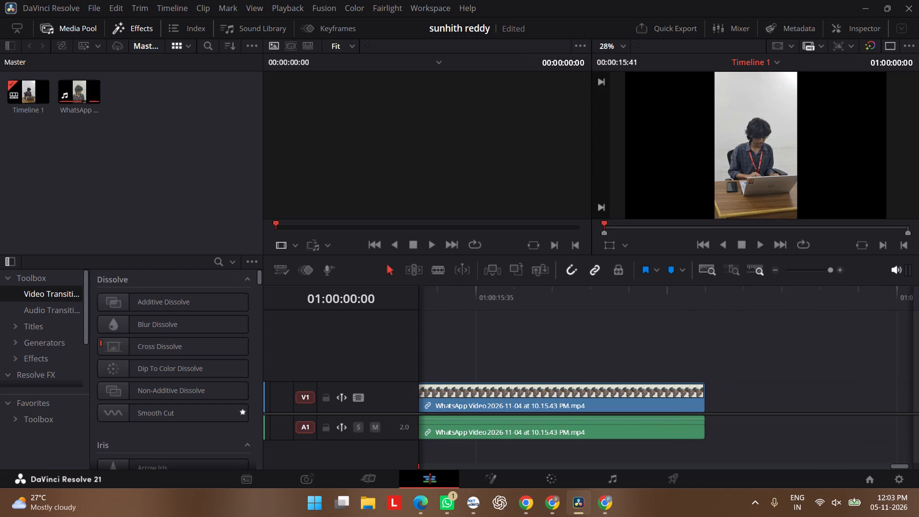
click(707, 273)
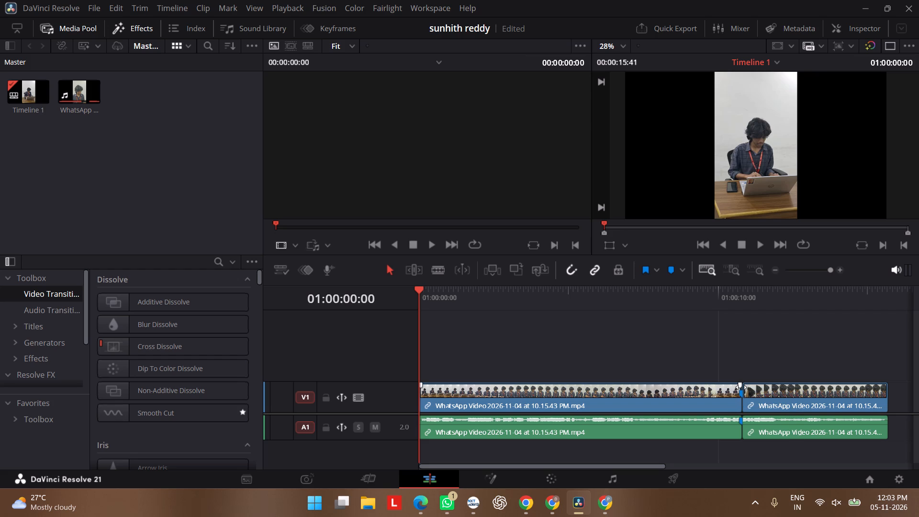
click(741, 387)
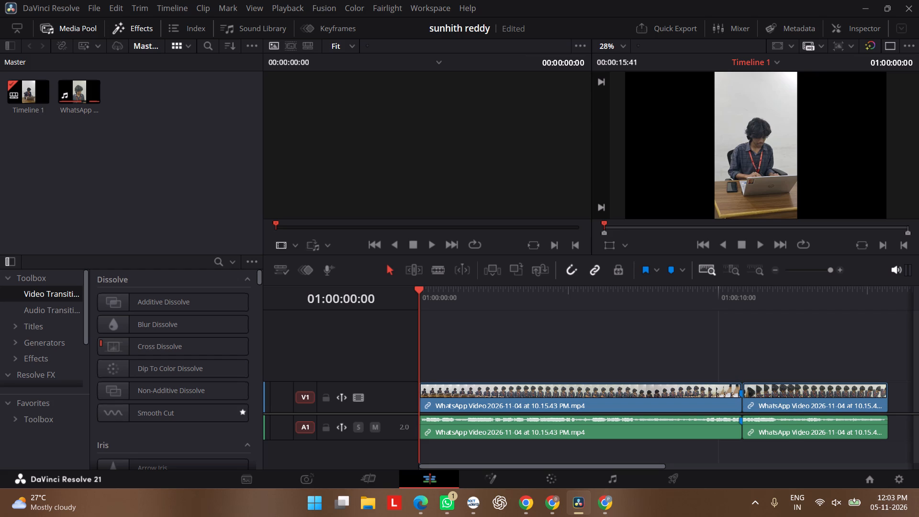
ctrl+scroll(757, 375, up, 4)
click(744, 392)
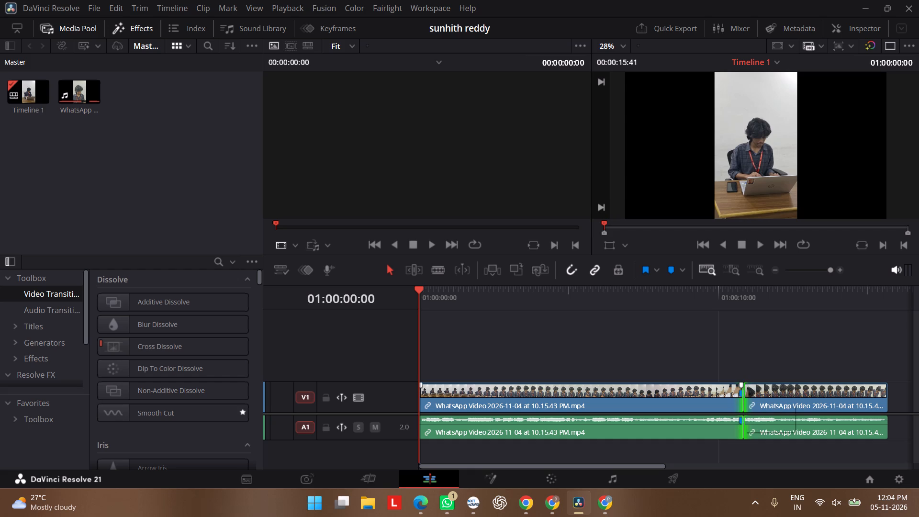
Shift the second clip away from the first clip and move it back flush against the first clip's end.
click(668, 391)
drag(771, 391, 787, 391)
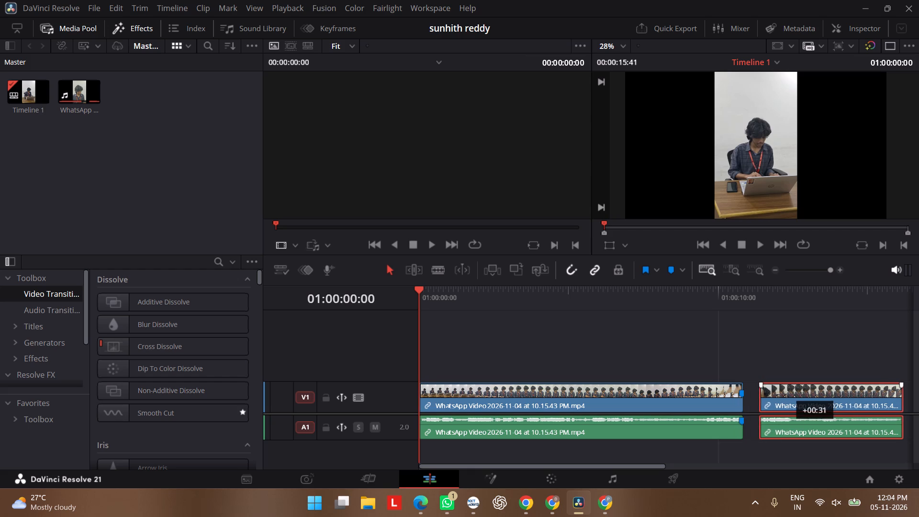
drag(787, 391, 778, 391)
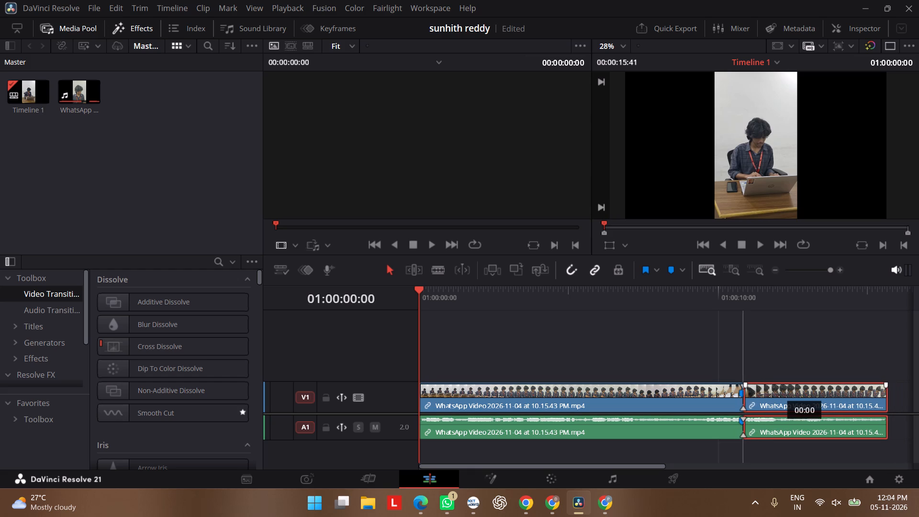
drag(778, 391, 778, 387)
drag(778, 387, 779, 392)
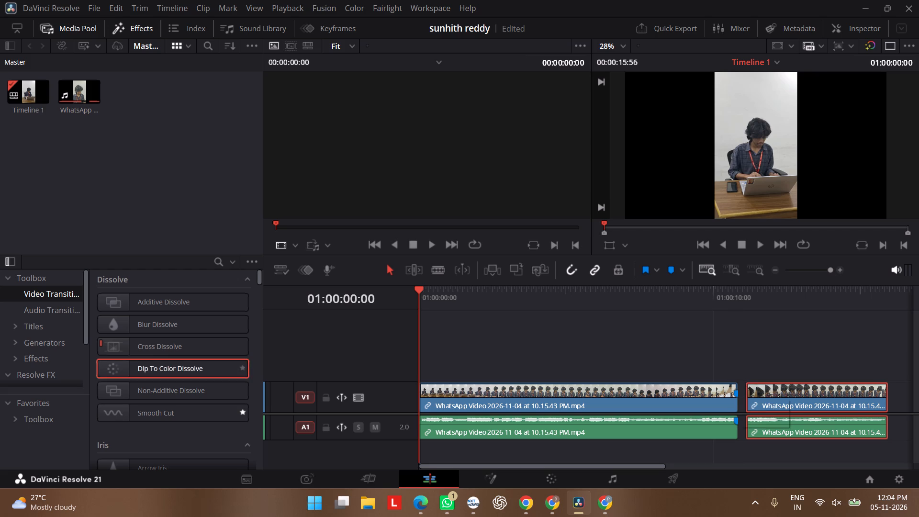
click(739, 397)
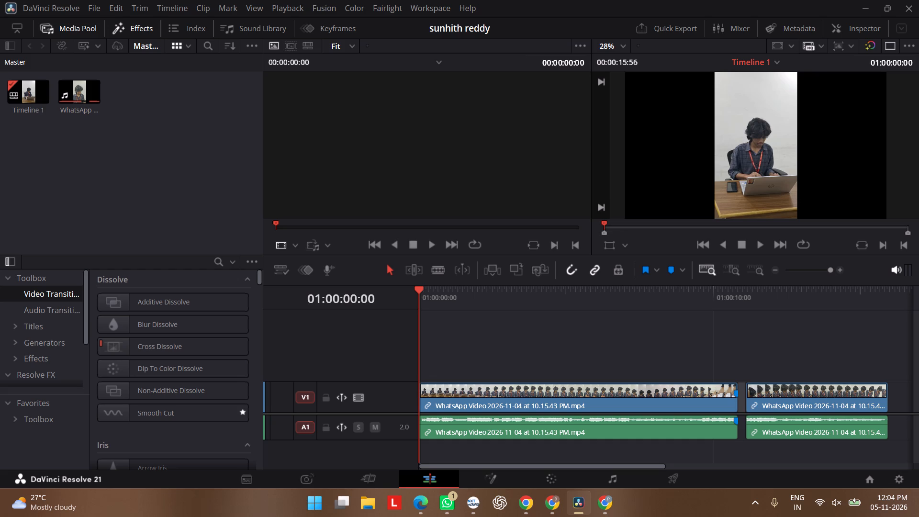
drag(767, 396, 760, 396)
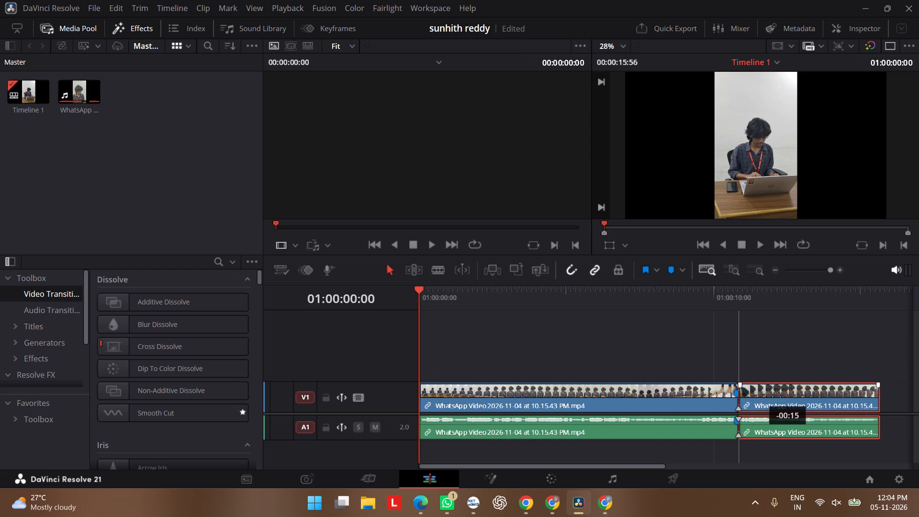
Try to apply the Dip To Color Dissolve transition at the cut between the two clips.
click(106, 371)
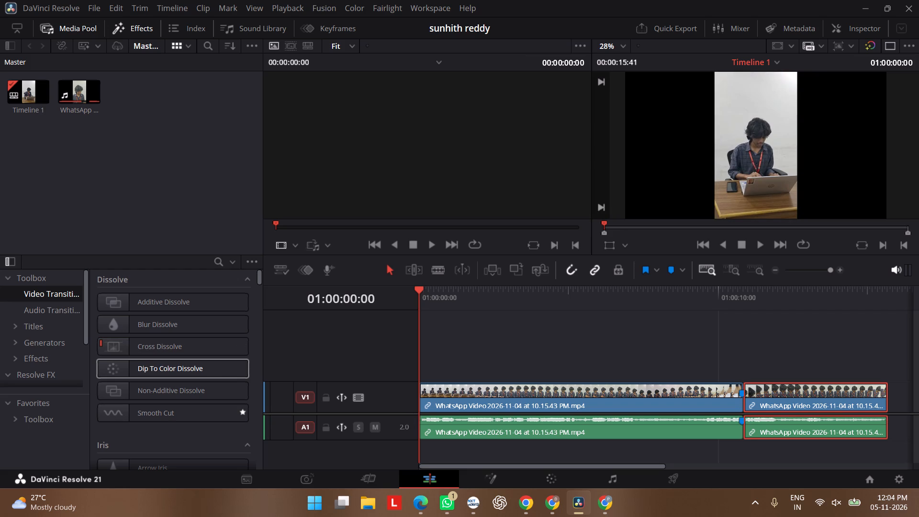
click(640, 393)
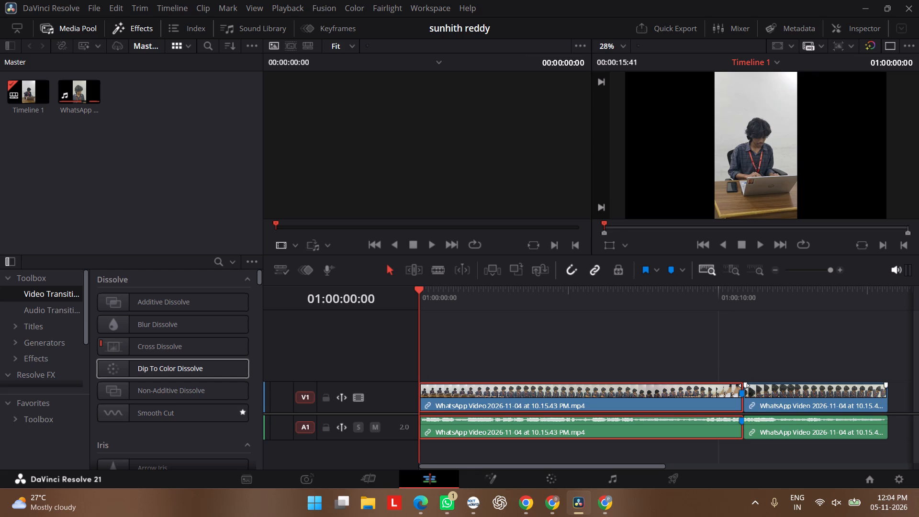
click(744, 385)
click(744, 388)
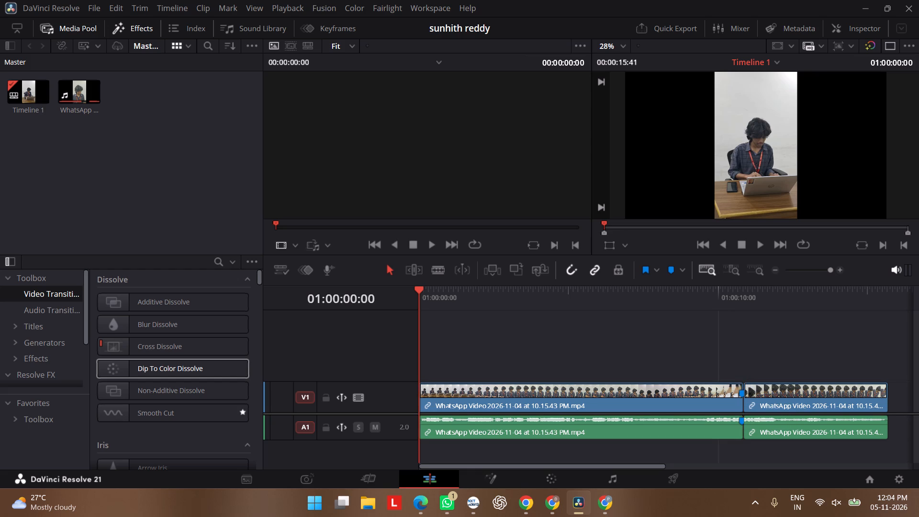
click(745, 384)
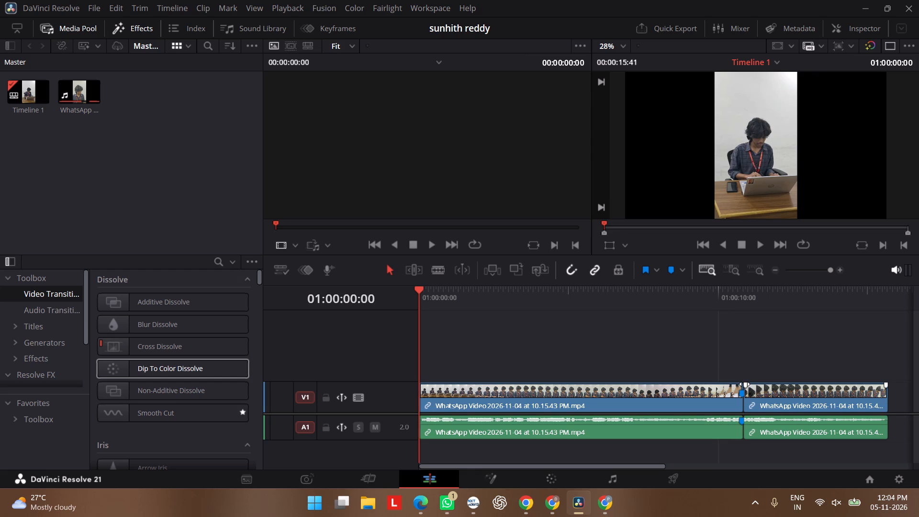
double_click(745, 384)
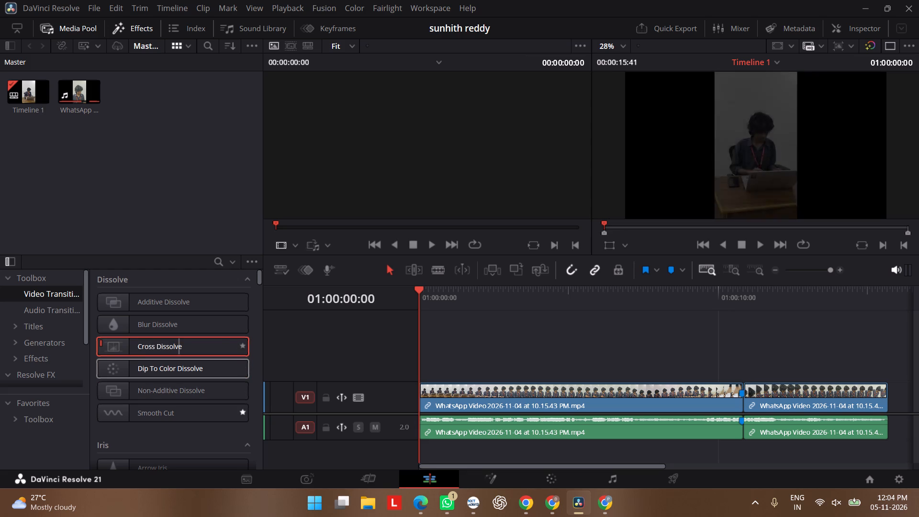
Select the second clip and move the playhead to the cut at 01:00:10:51.
click(770, 399)
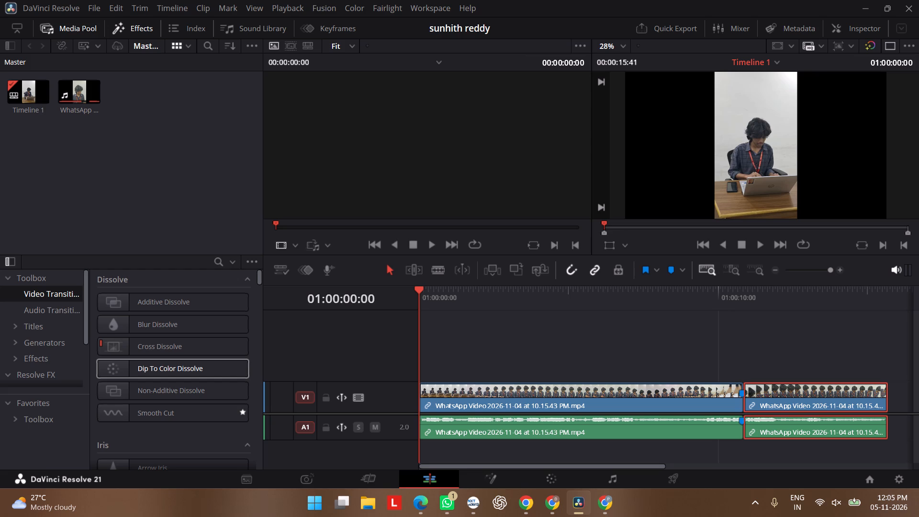
scroll(714, 377, left, 1)
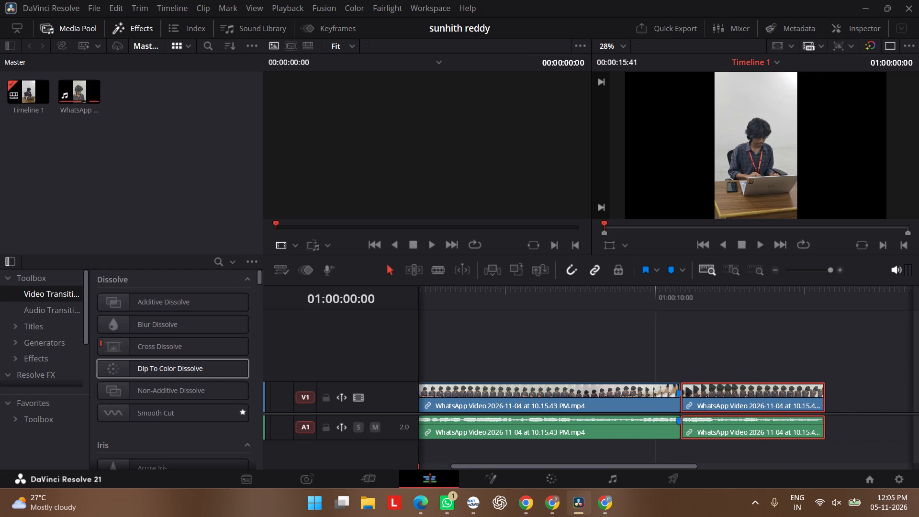
scroll(714, 377, left, 2)
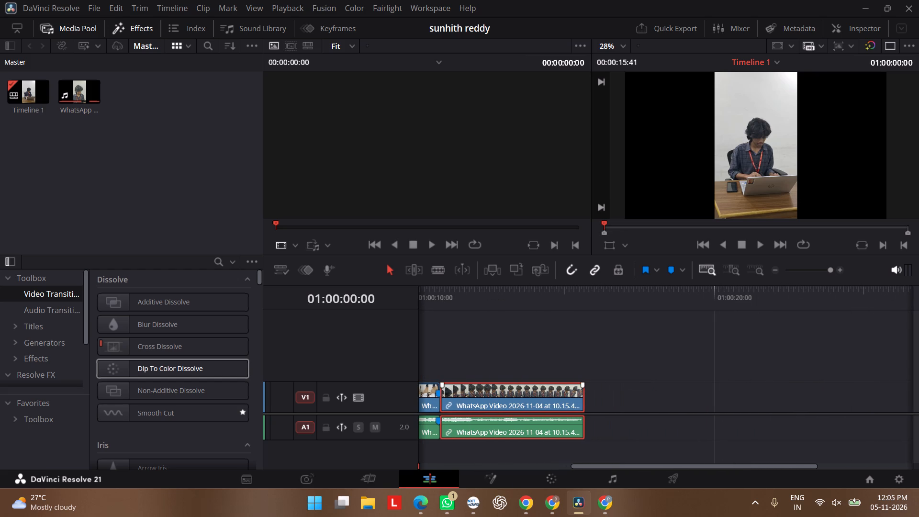
click(487, 398)
scroll(449, 380, right, 3)
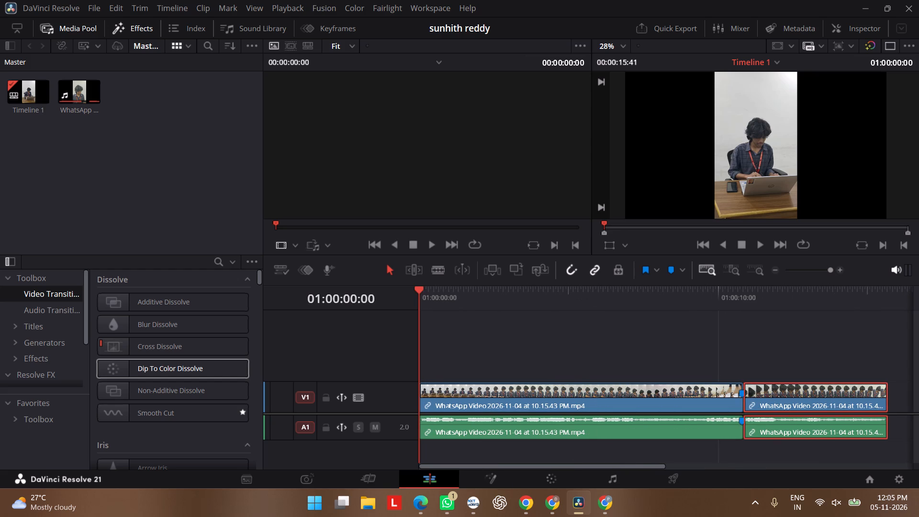
scroll(449, 380, right, 6)
drag(418, 290, 743, 324)
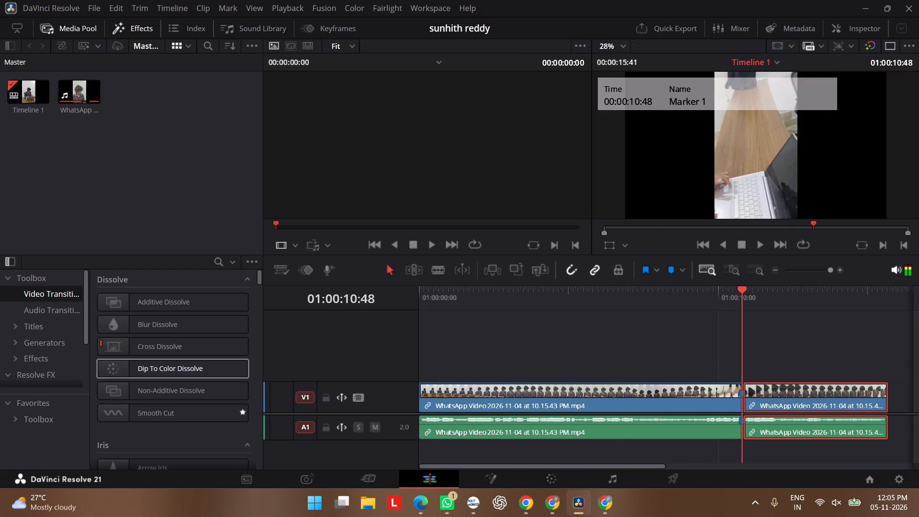
drag(743, 324, 745, 324)
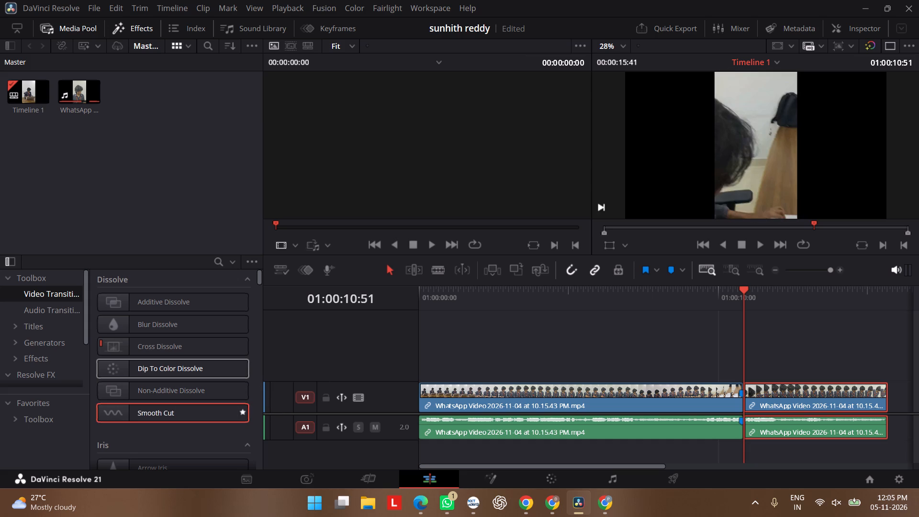
Pick the Smooth Cut transition from the Dissolve group.
click(161, 413)
click(211, 410)
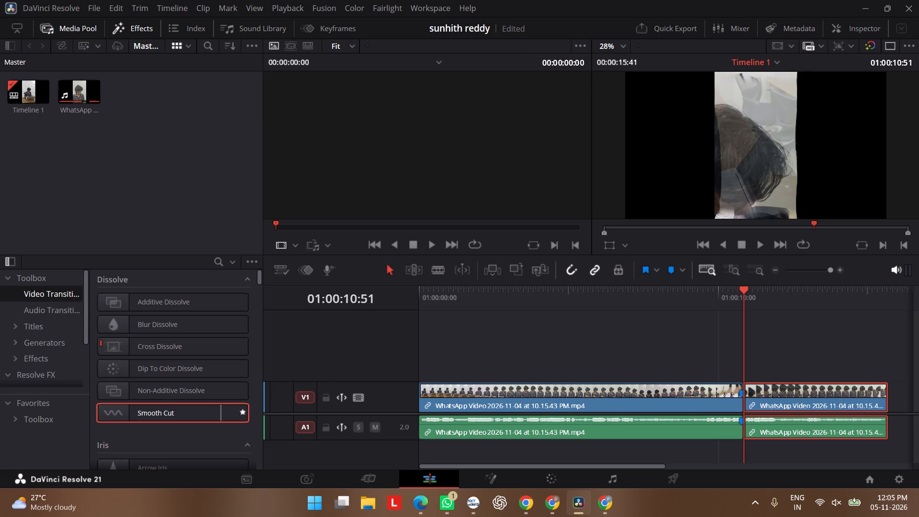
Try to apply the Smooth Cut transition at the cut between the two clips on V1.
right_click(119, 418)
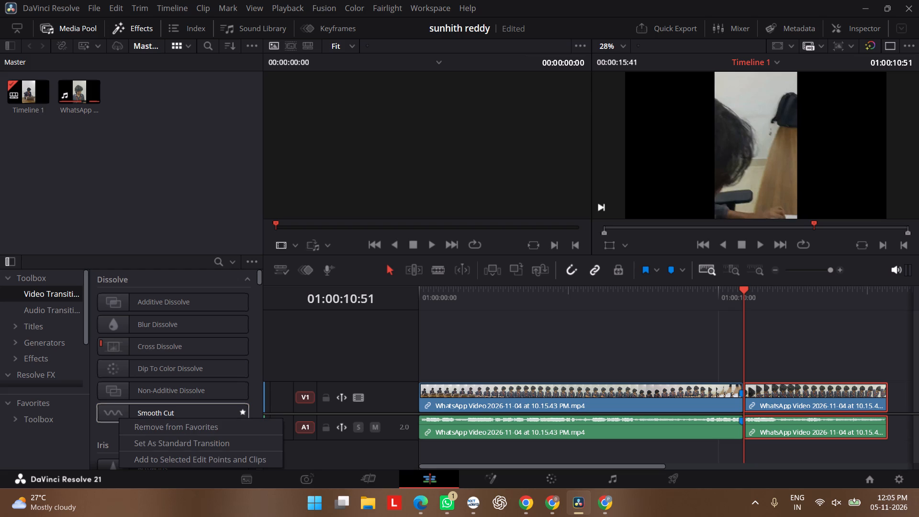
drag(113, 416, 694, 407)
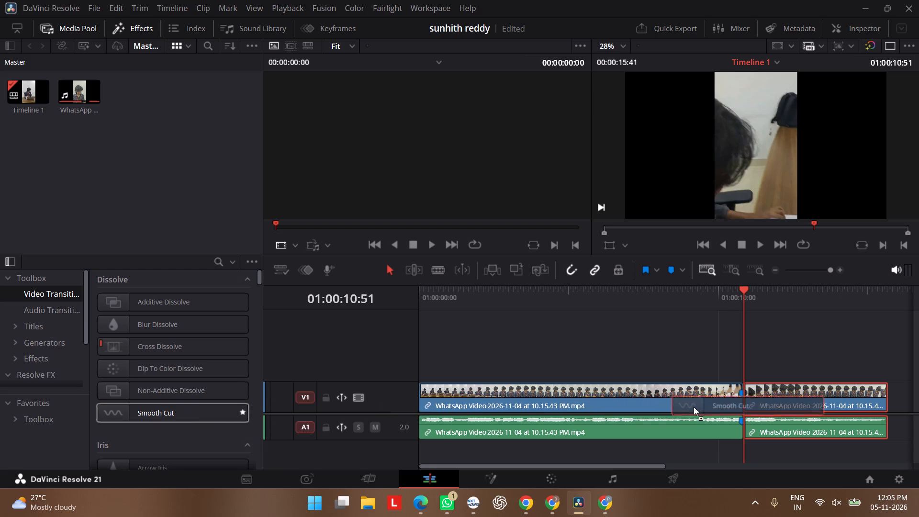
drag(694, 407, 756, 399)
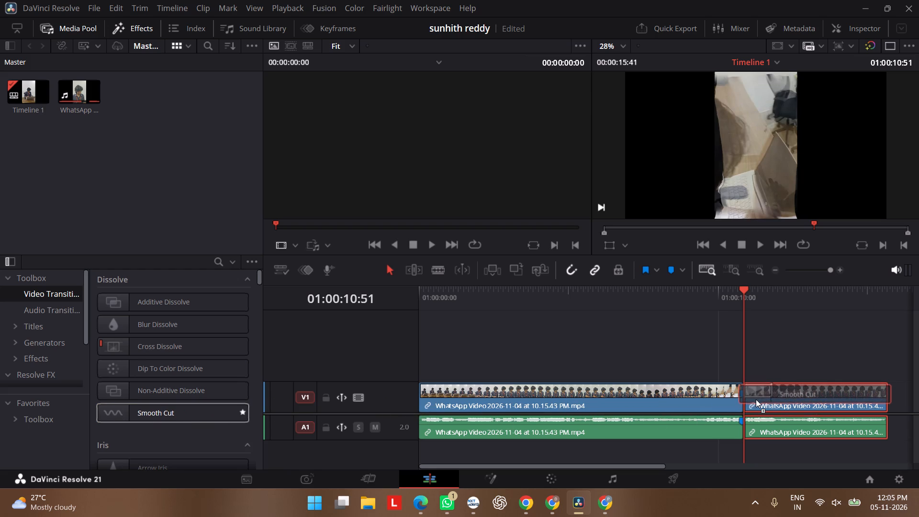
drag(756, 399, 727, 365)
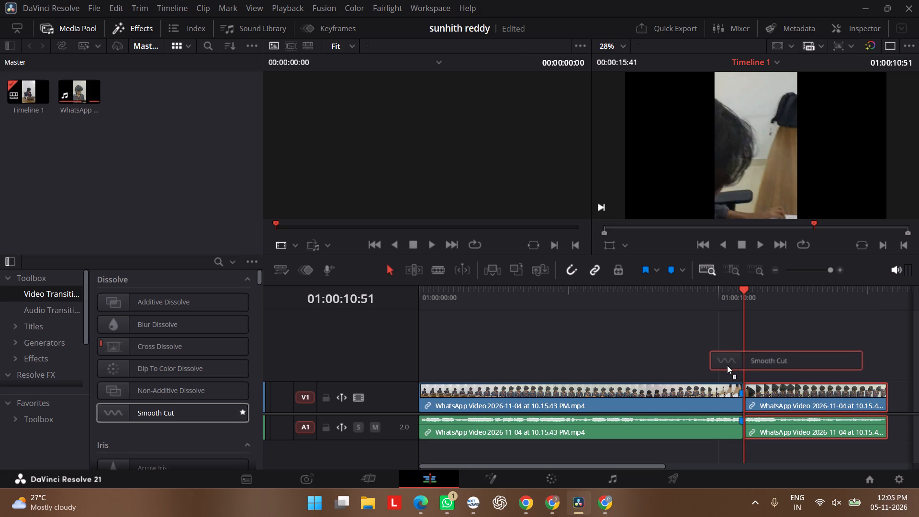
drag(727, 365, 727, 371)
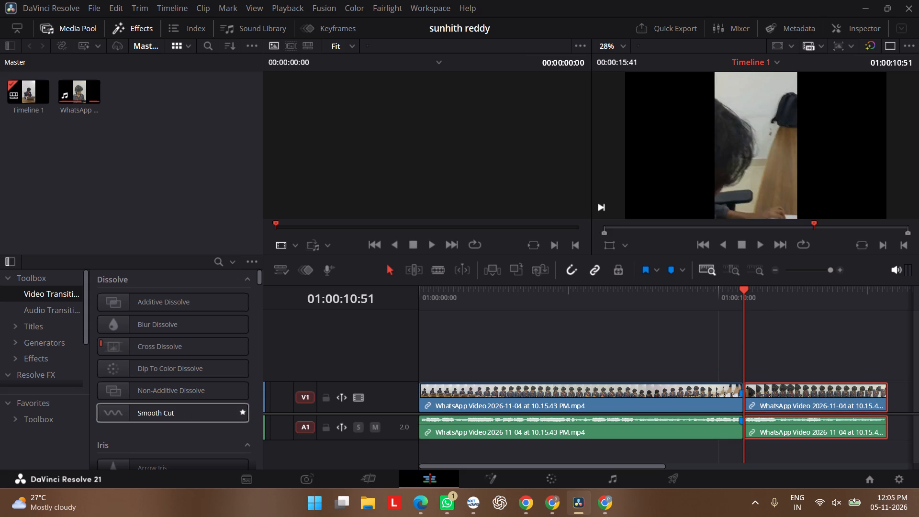
Move the playhead to 01:00:10:19, just before the cut, and try to play back the footage from there.
drag(743, 289, 742, 289)
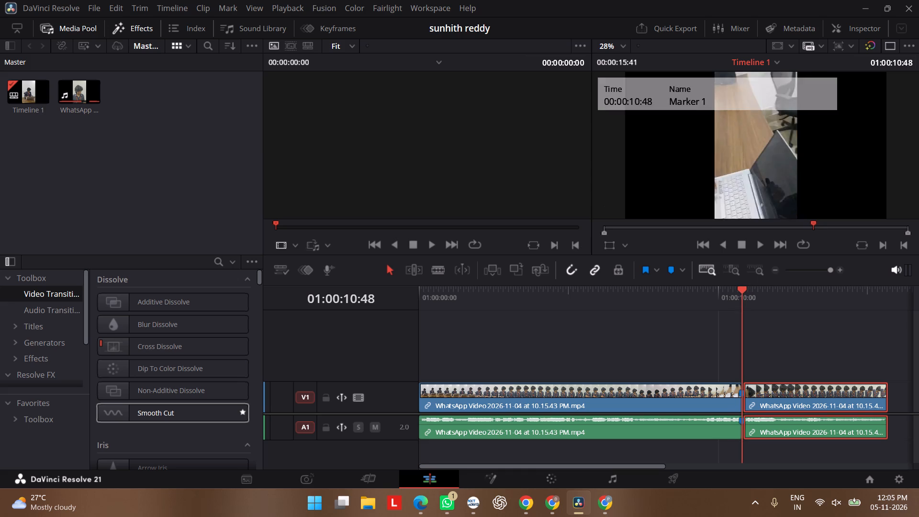
drag(742, 289, 728, 289)
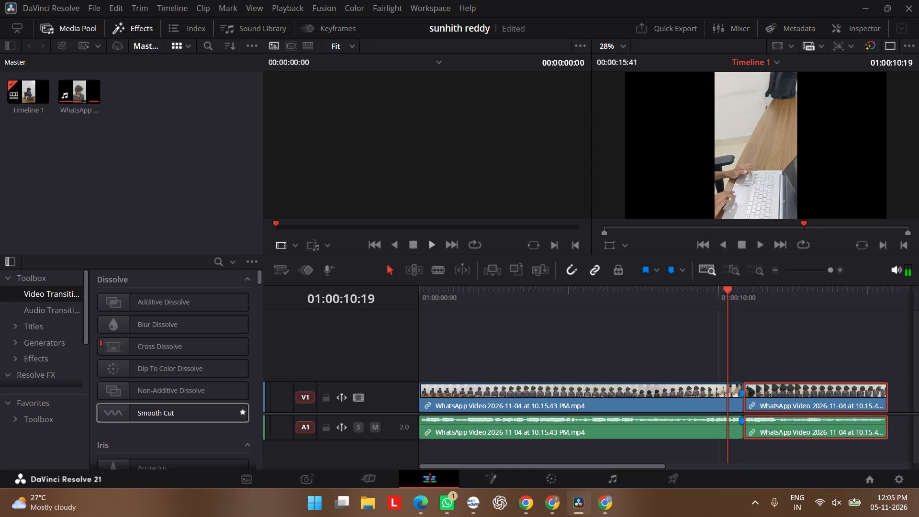
click(432, 245)
click(433, 245)
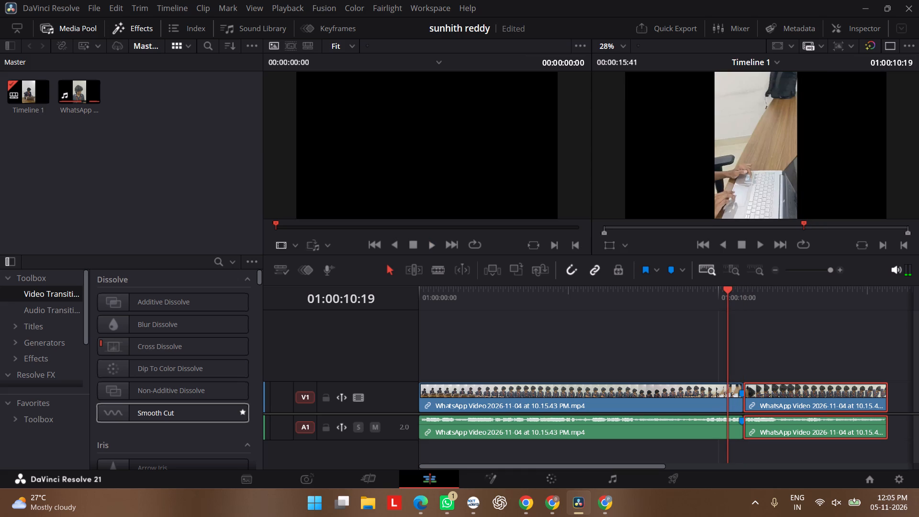
Try to play back the footage around the cut between the two clips.
click(744, 246)
click(744, 246)
click(431, 249)
triple_click(431, 249)
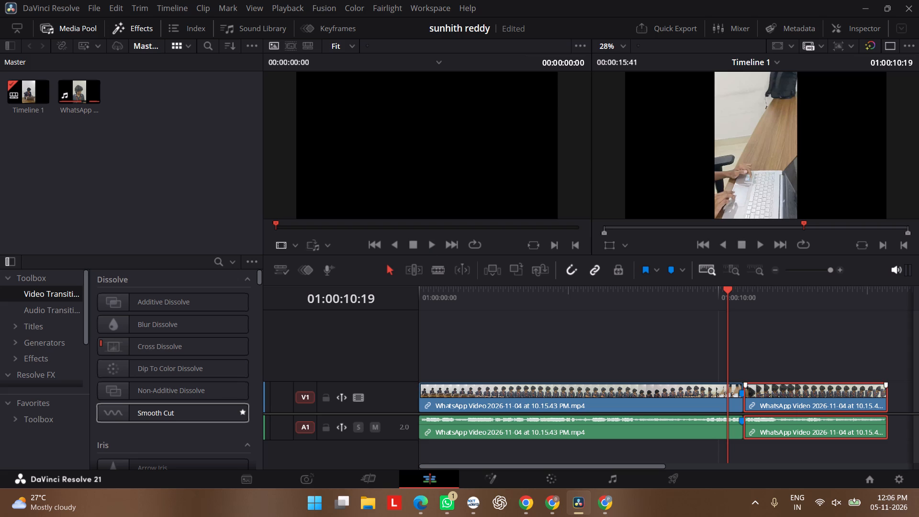
scroll(669, 345, left, 1)
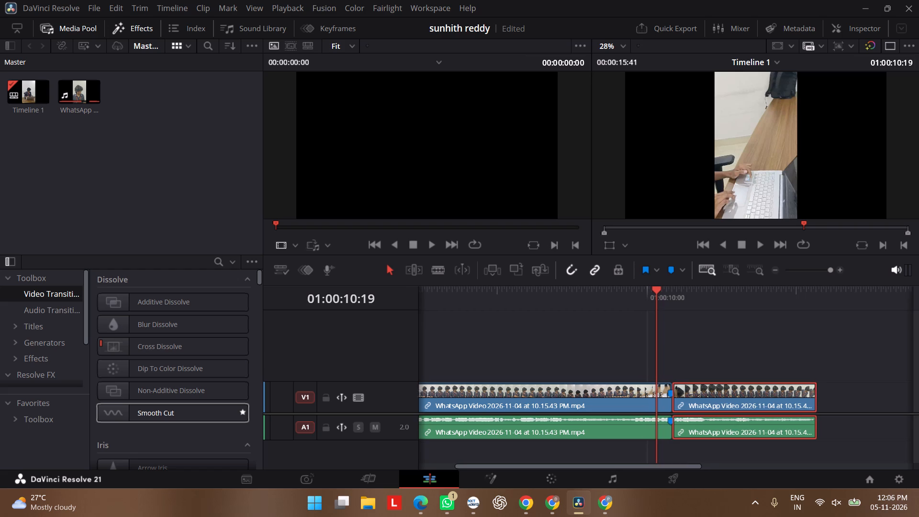
scroll(669, 345, left, 1)
scroll(515, 335, right, 5)
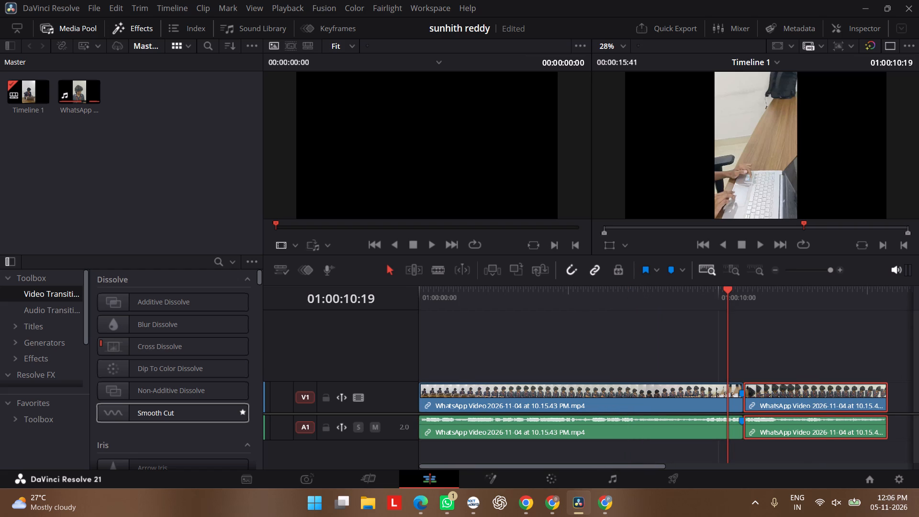
scroll(569, 366, left, 2)
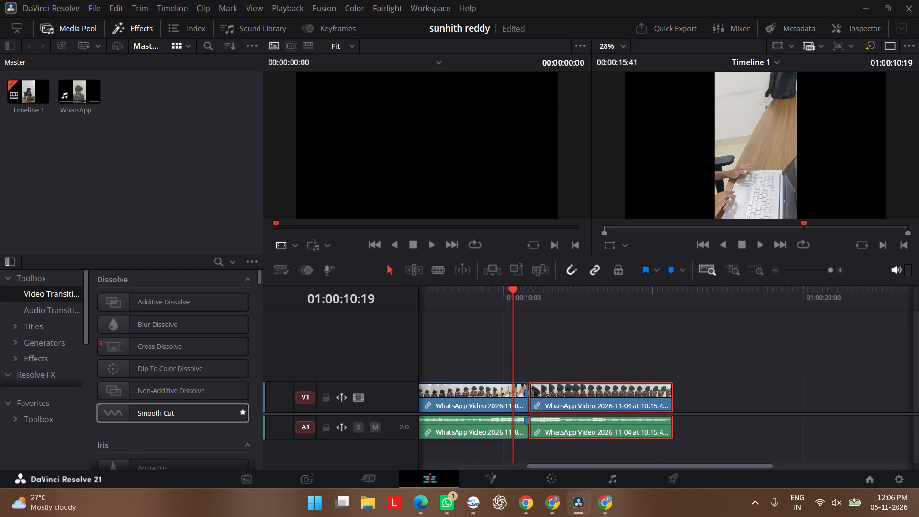
scroll(569, 366, left, 2)
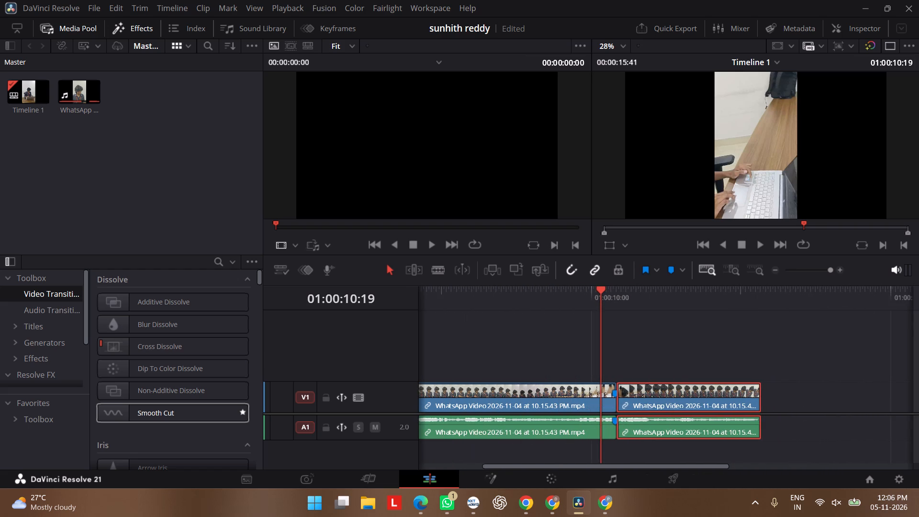
triple_click(430, 246)
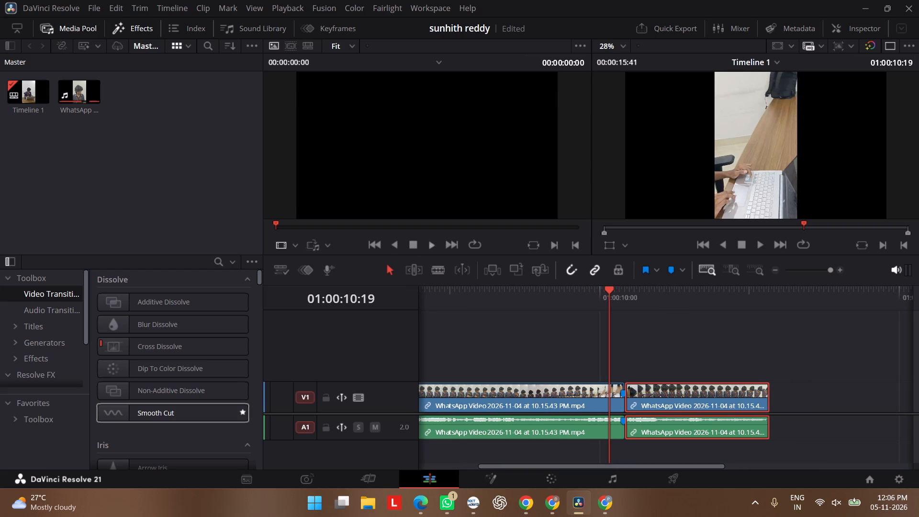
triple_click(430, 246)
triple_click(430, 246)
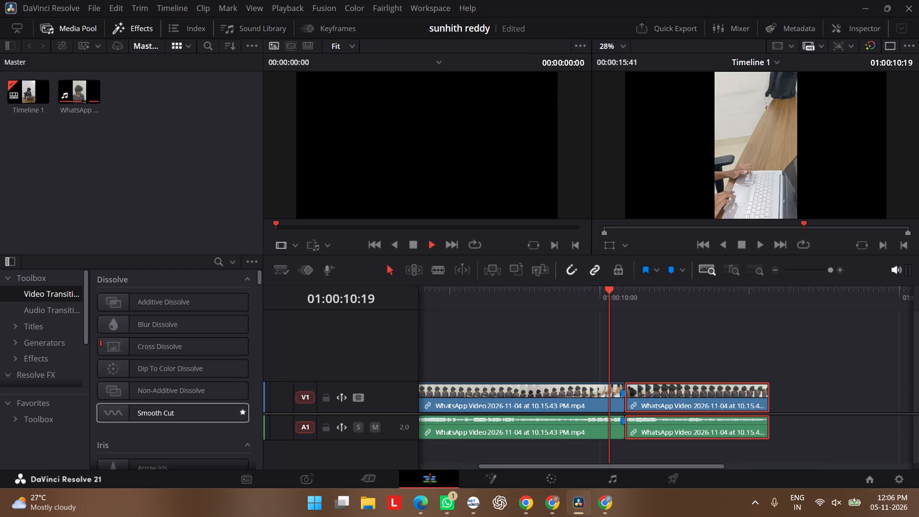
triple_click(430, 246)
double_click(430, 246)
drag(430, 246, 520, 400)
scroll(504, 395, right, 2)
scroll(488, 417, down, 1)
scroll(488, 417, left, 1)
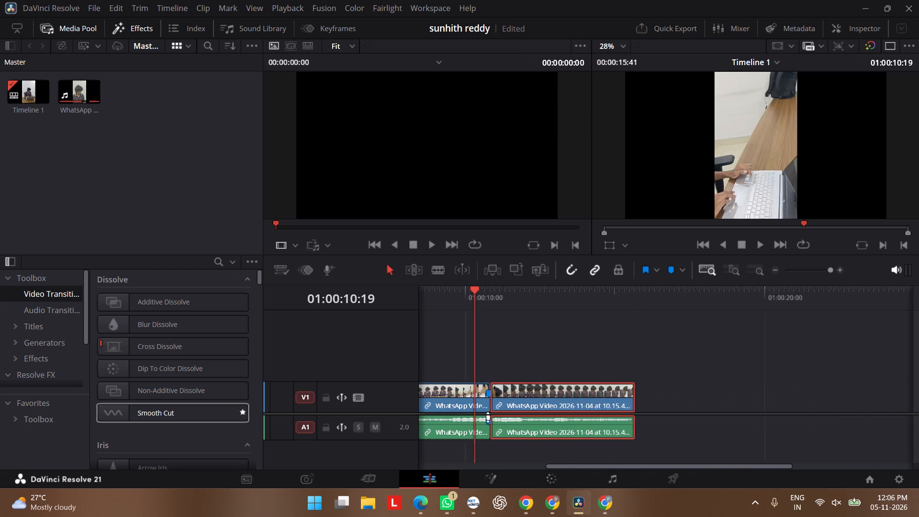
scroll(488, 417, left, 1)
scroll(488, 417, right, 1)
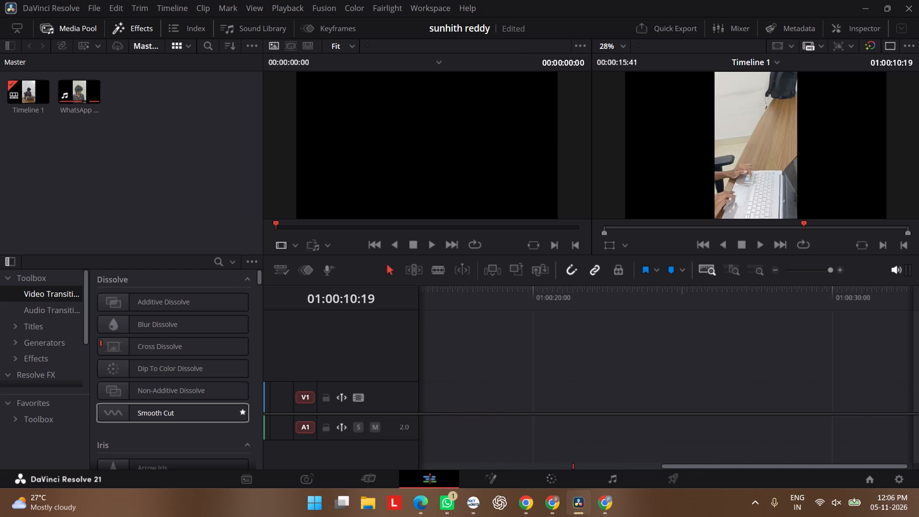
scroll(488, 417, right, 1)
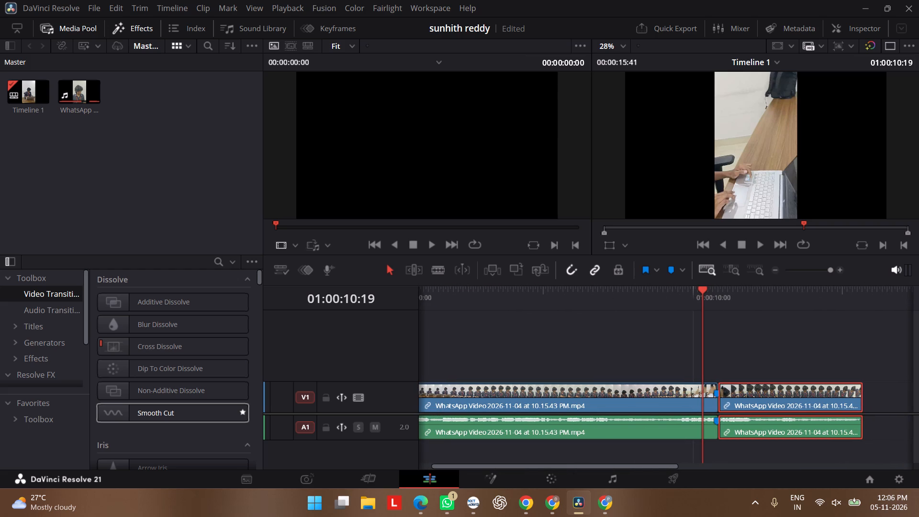
Deselect the clips, return the playhead to 01:00:00:00, and play Timeline 1 through the cut into the second clip.
click(538, 455)
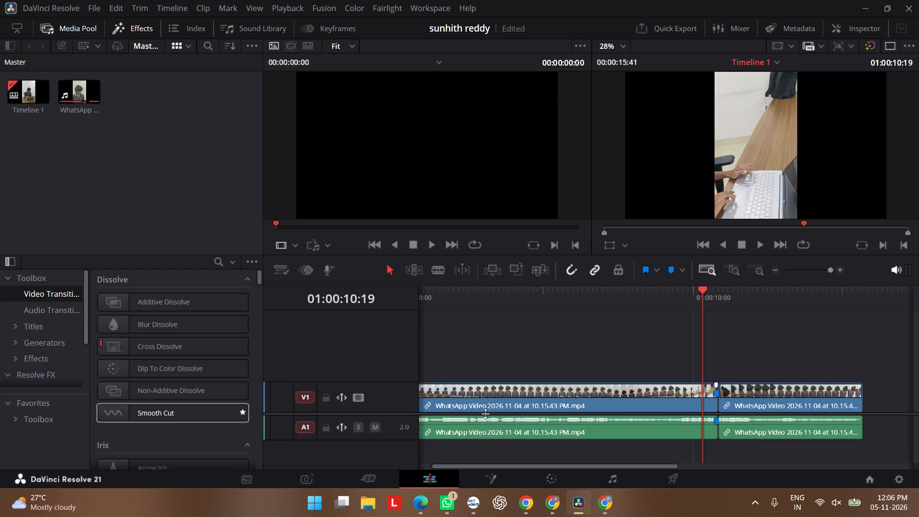
click(406, 249)
click(406, 249)
drag(701, 284, 703, 290)
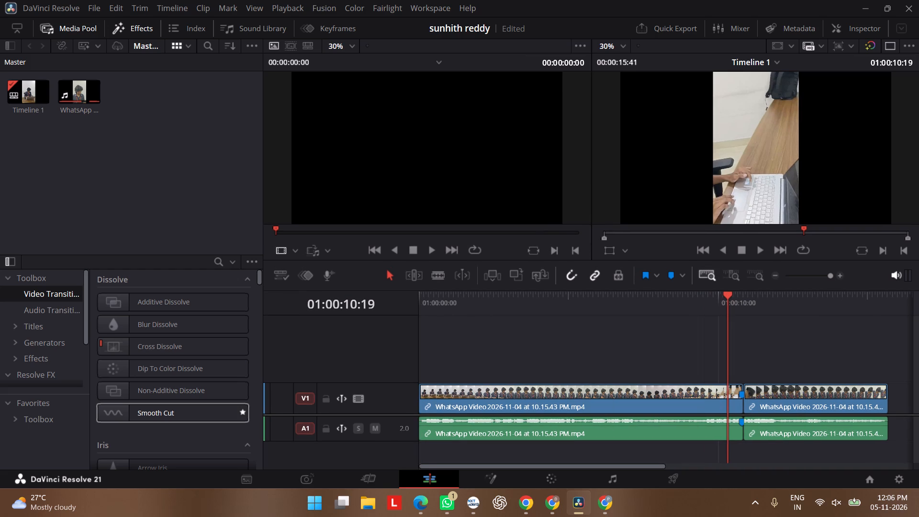
drag(728, 294, 348, 294)
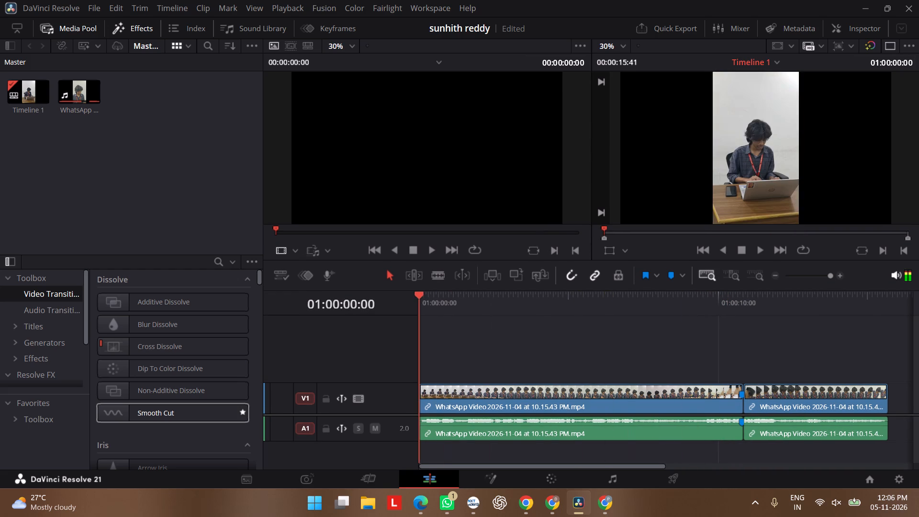
drag(348, 294, 325, 294)
click(743, 250)
click(754, 148)
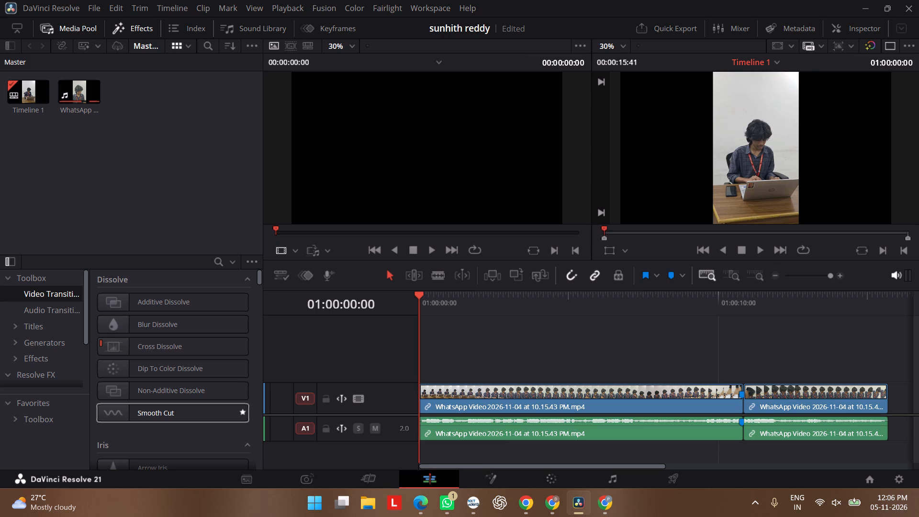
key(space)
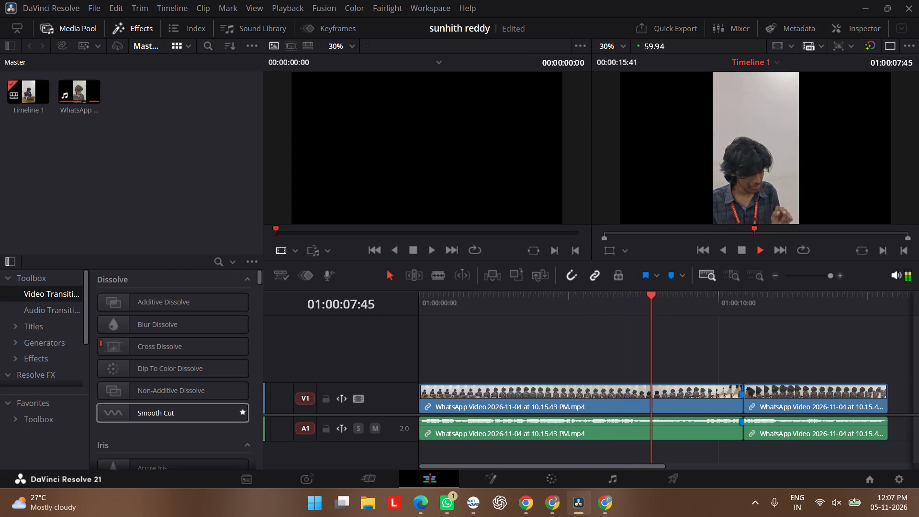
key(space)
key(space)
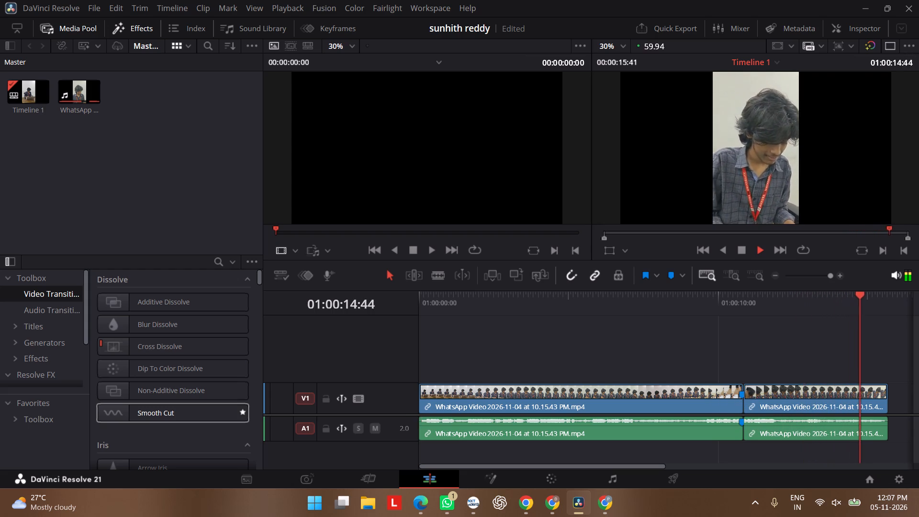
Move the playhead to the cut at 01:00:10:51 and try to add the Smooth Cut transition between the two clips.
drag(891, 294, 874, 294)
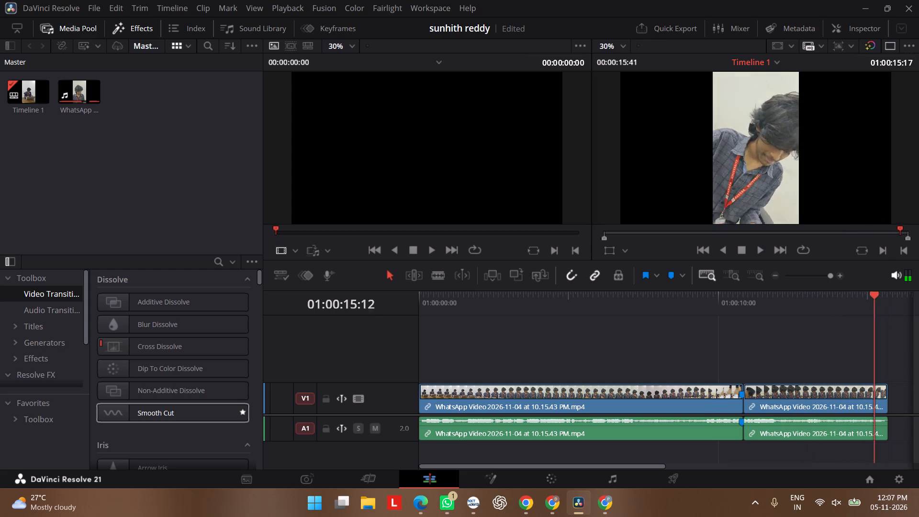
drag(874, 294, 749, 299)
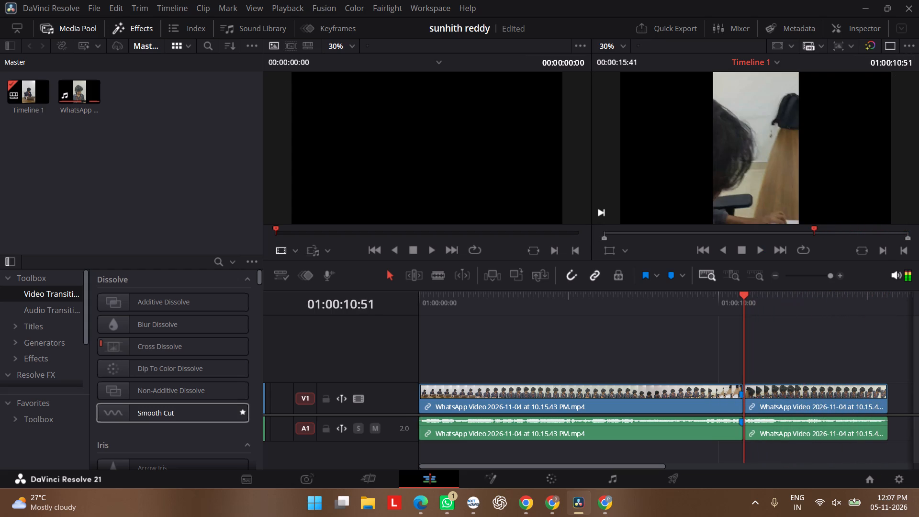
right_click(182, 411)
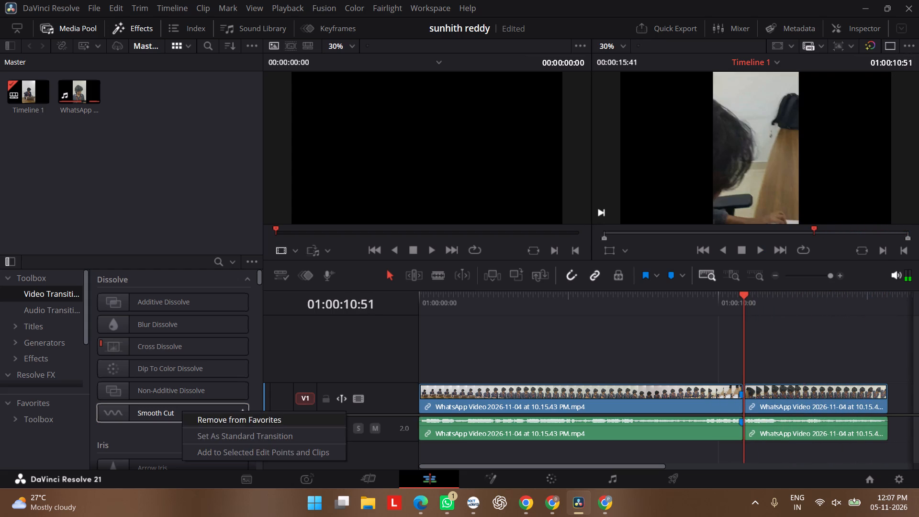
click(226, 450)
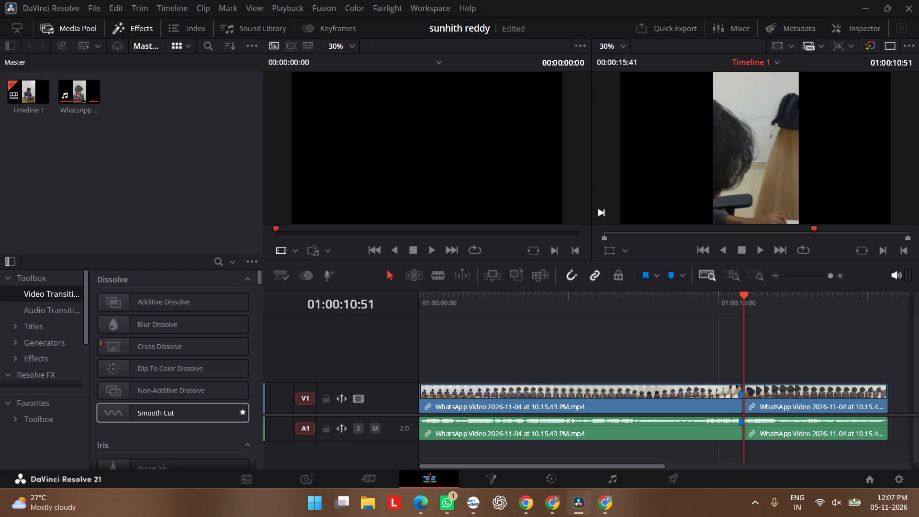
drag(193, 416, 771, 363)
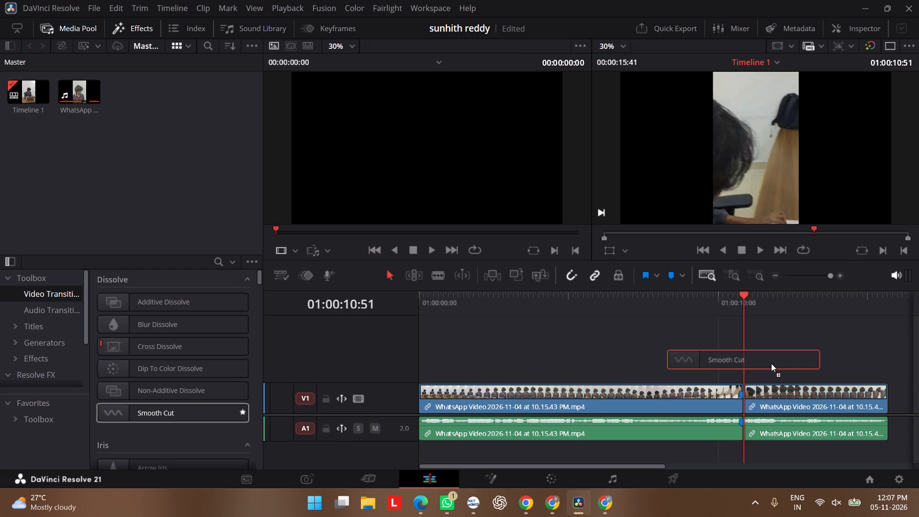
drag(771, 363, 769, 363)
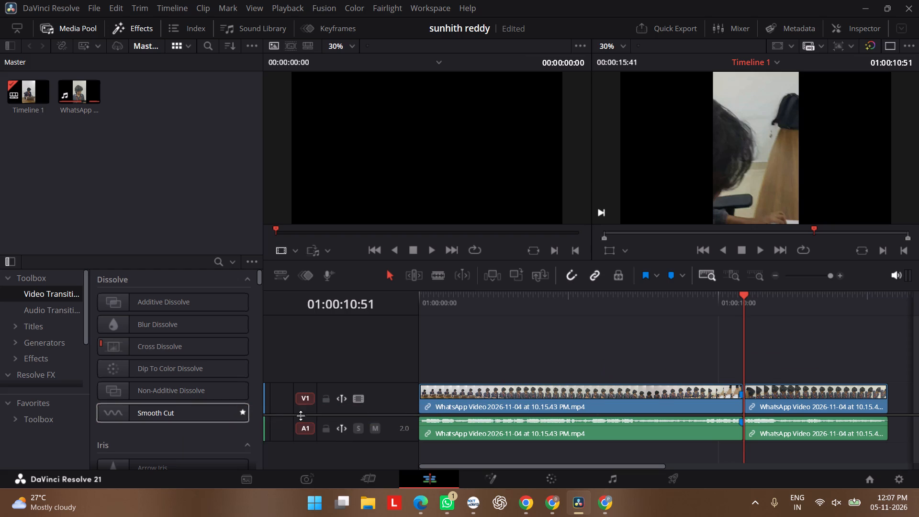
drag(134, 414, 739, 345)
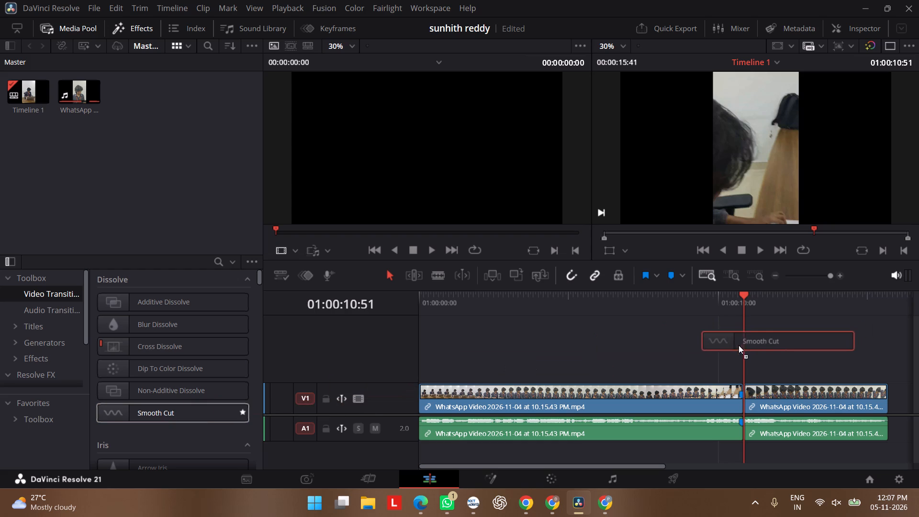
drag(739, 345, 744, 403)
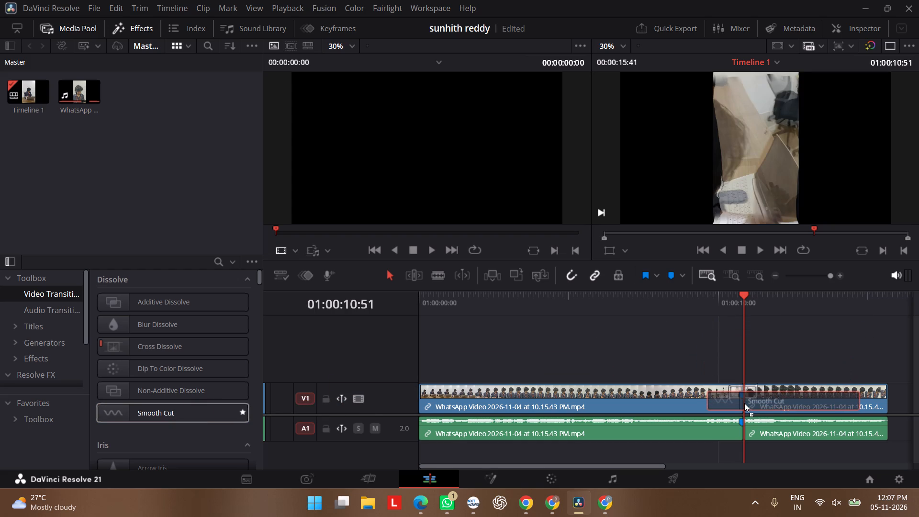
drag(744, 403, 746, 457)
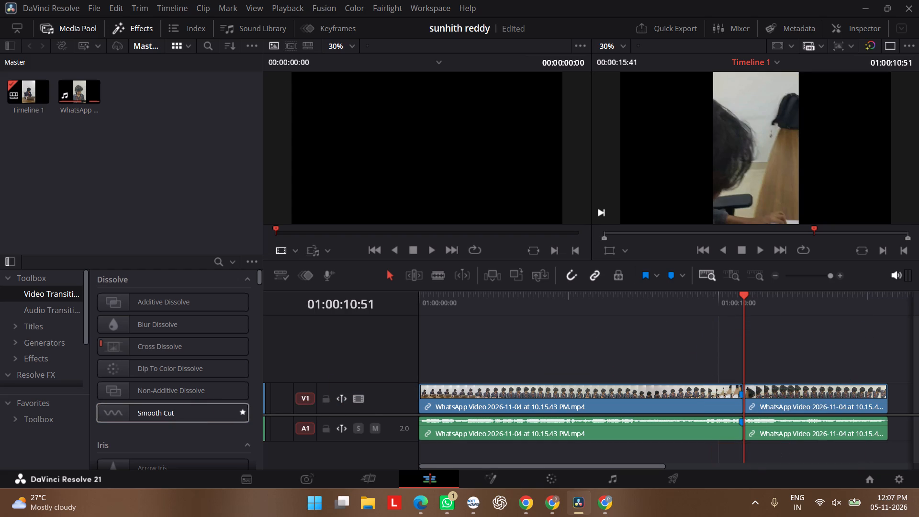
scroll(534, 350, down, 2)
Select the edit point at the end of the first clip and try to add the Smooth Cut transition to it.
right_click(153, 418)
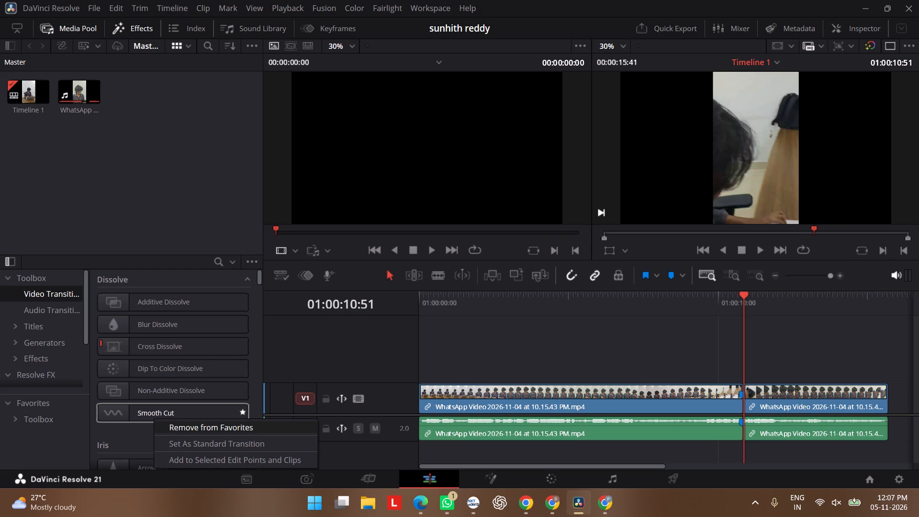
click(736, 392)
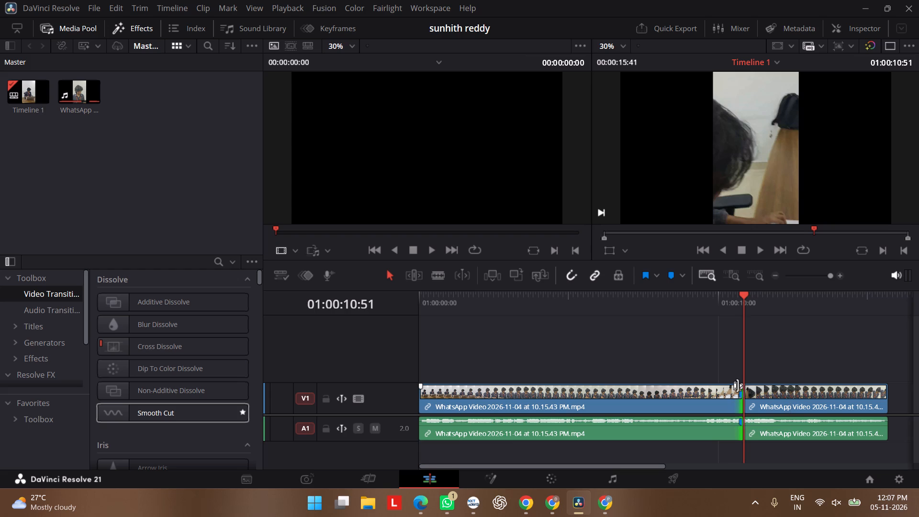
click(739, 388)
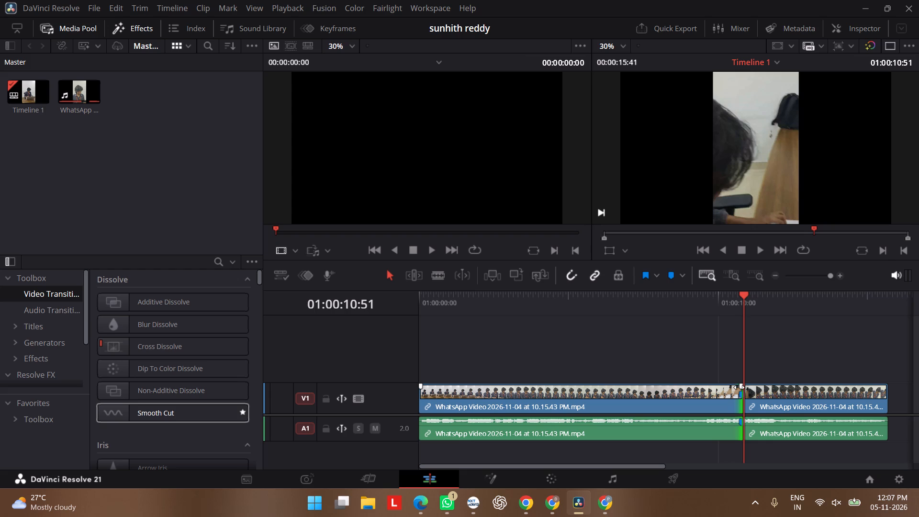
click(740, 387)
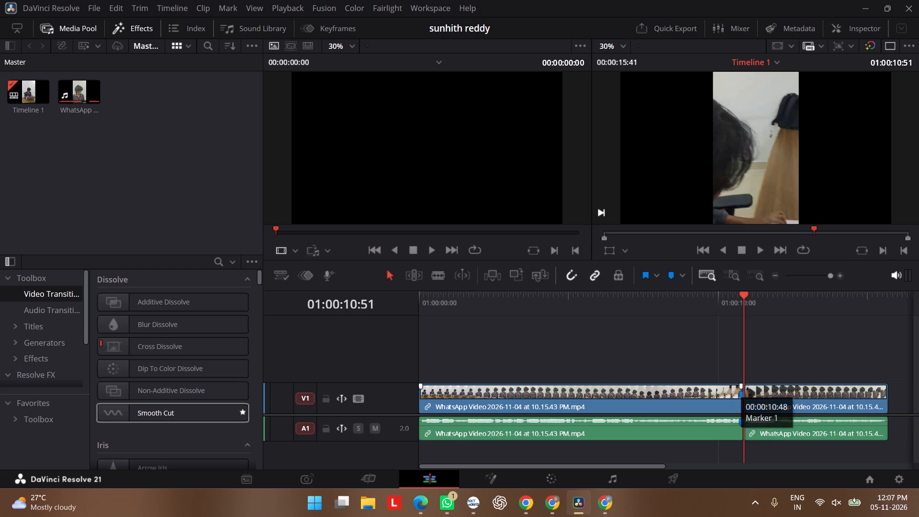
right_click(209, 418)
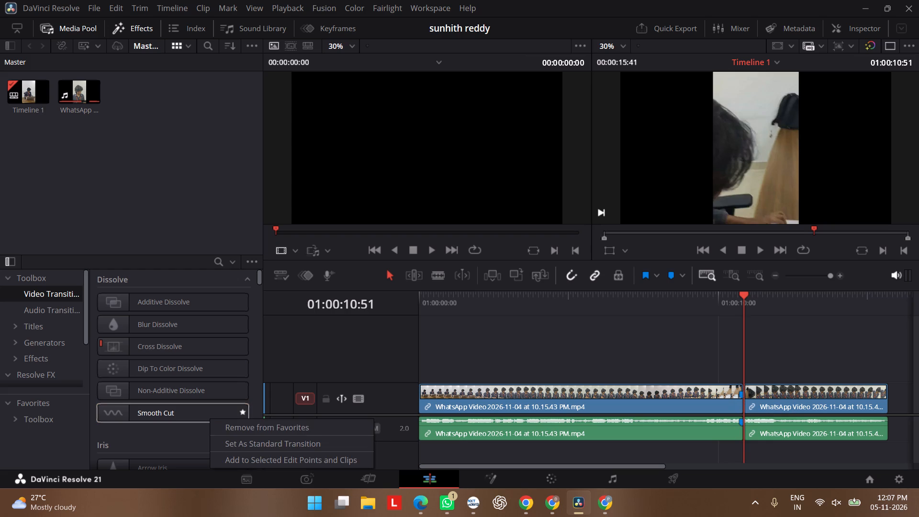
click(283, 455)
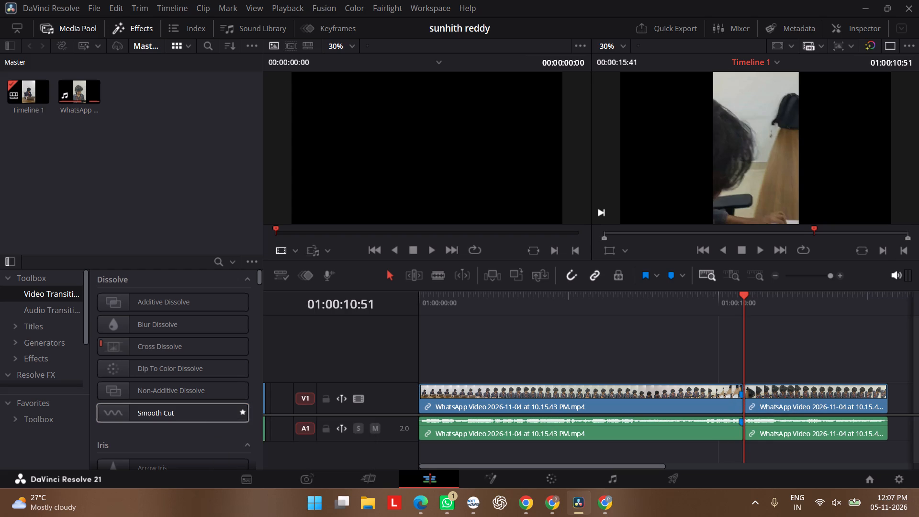
Play back the timeline from 01:00:10:19 to review the cut between the two clips.
drag(744, 294, 732, 293)
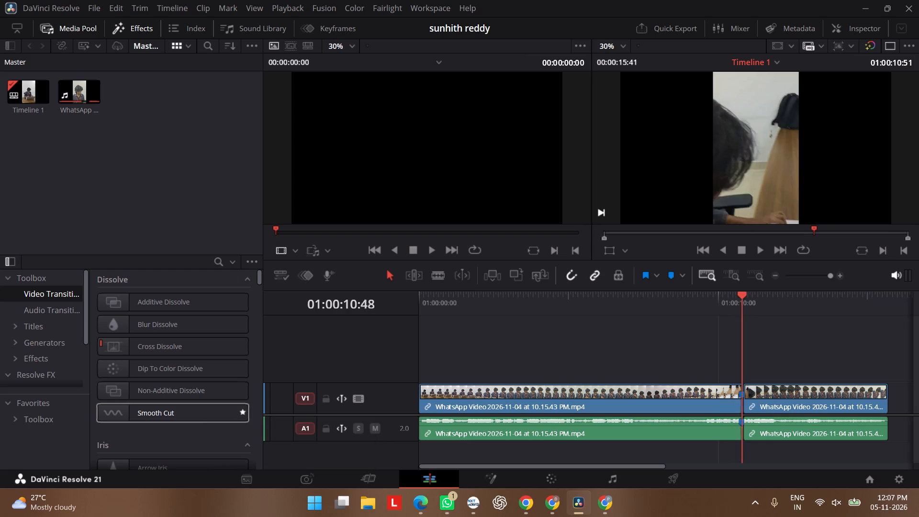
drag(732, 293, 728, 293)
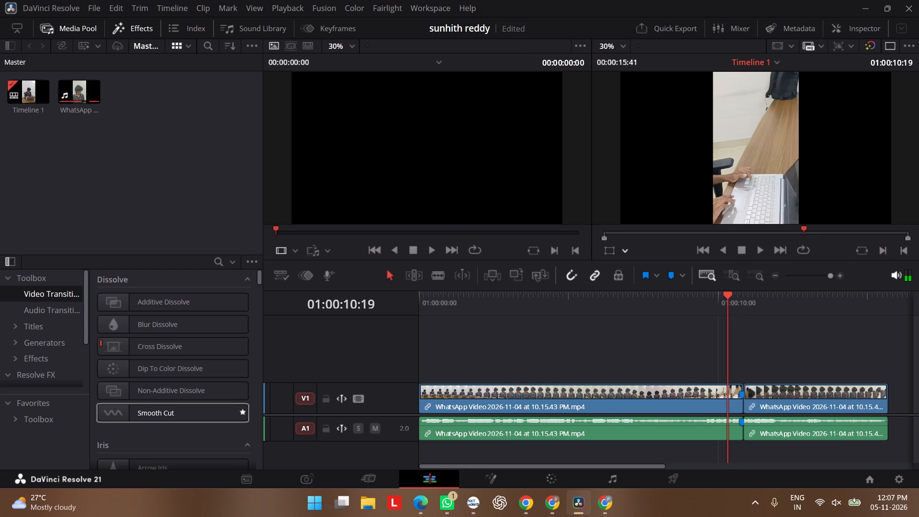
click(762, 251)
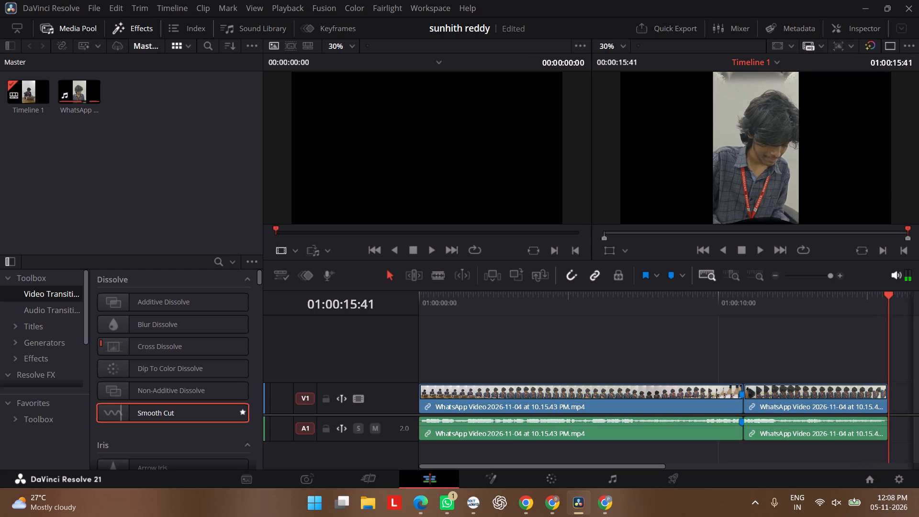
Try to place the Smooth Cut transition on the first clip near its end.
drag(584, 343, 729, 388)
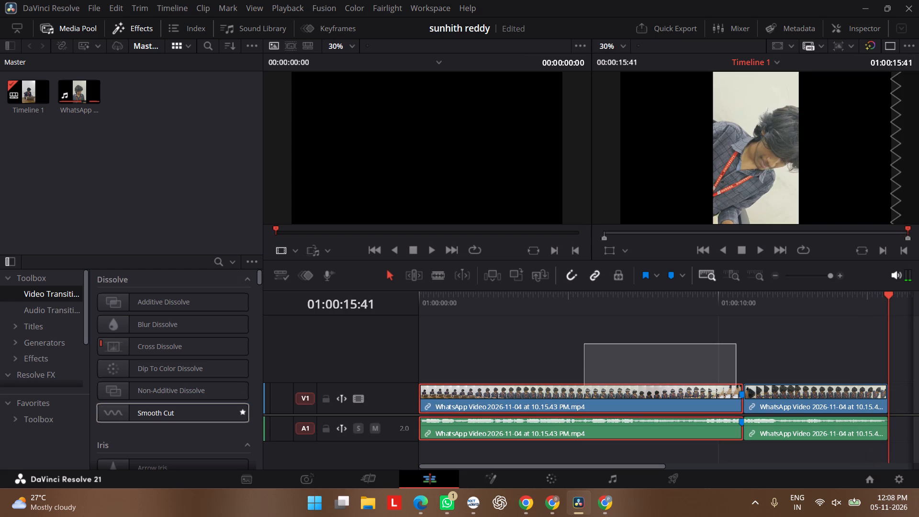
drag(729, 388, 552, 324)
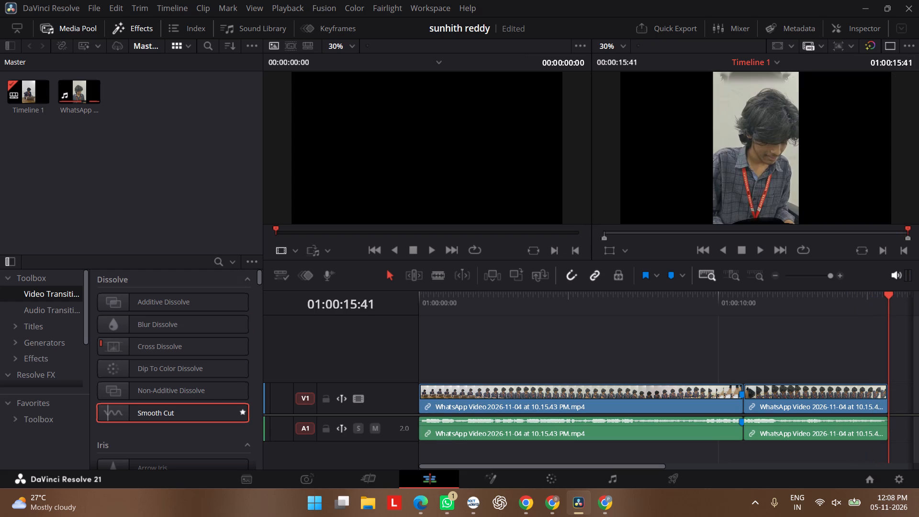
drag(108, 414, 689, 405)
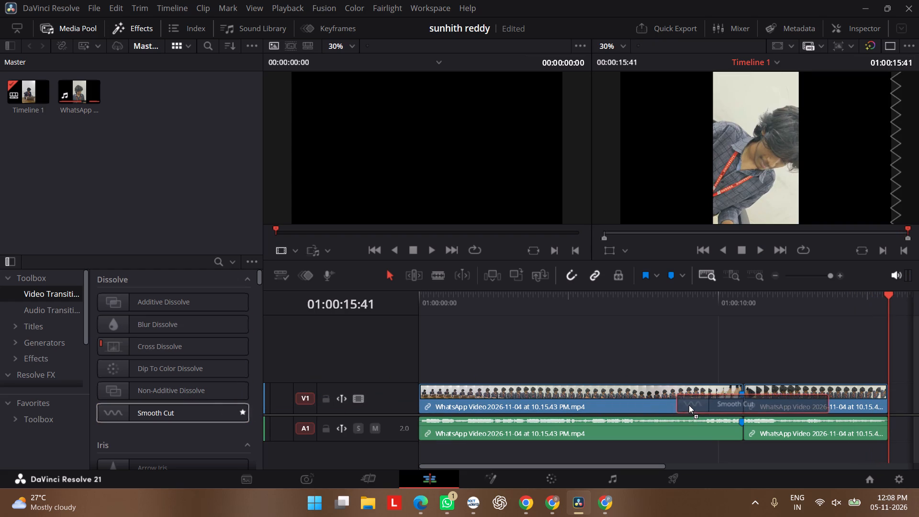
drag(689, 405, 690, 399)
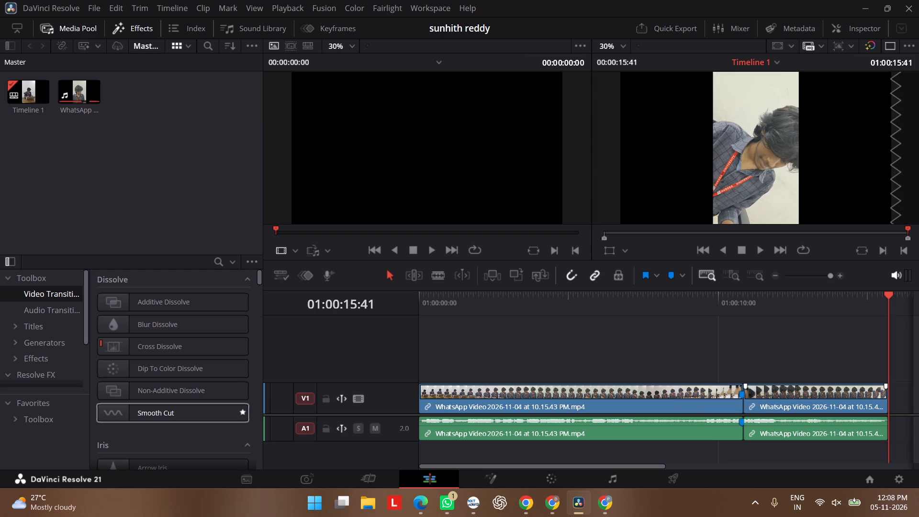
Shift the second clip about half a second later on the timeline, leaving a gap after the first clip.
drag(783, 397, 800, 397)
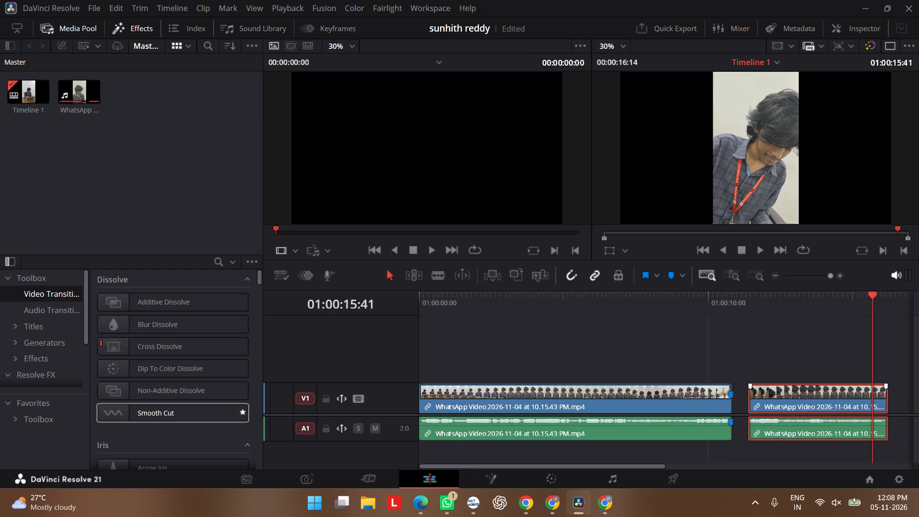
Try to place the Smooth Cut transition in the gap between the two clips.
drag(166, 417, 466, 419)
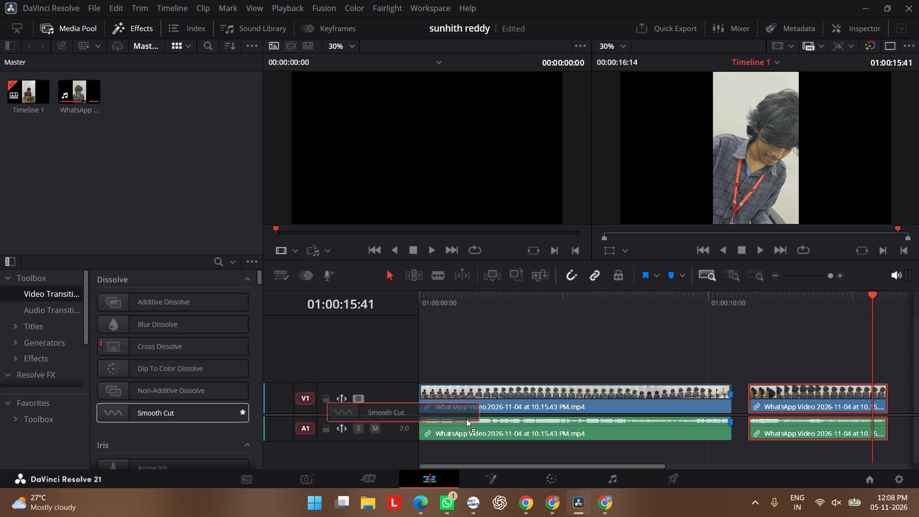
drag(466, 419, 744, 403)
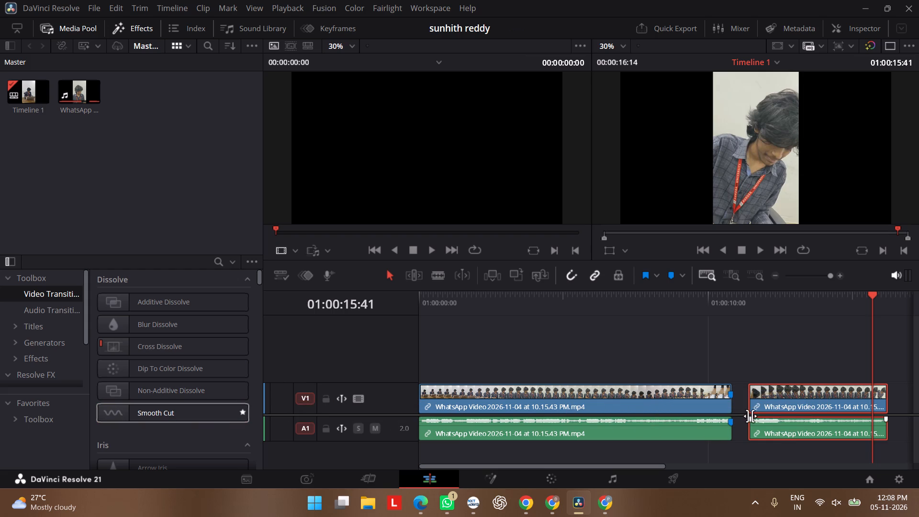
Add the Smooth Cut transition to the edit point at the end of the first video clip.
click(728, 387)
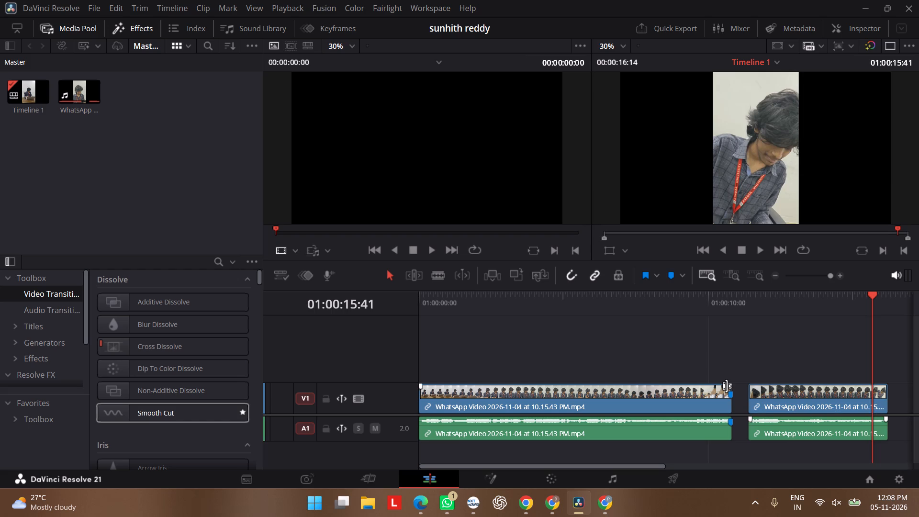
click(727, 386)
right_click(210, 412)
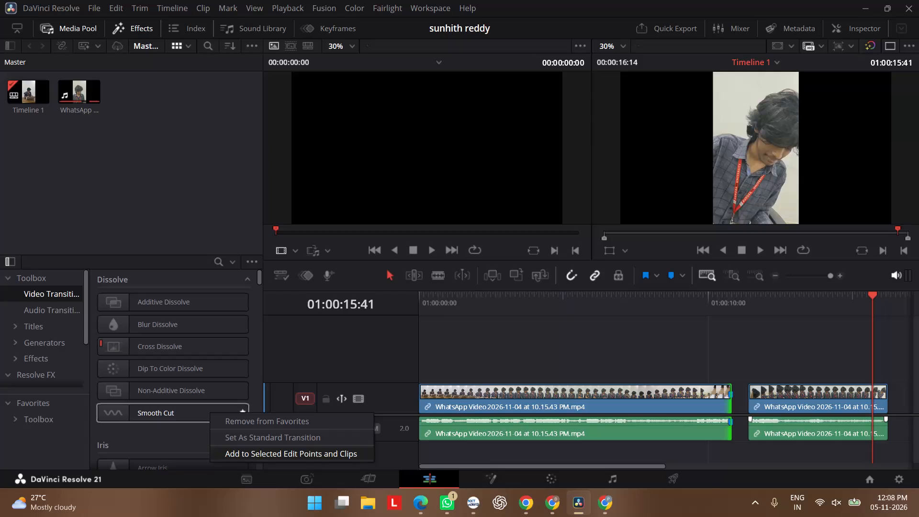
click(292, 456)
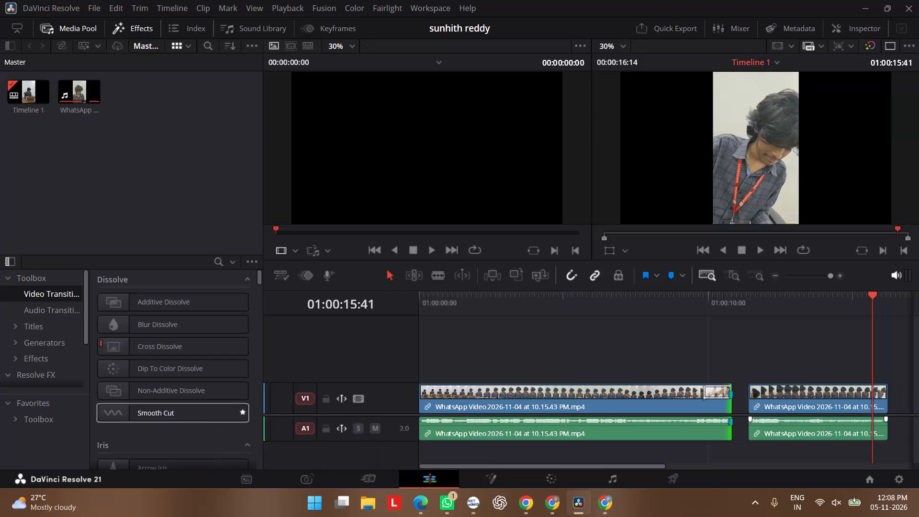
Move the second clip back against the end of the first clip, closing the gap between them.
drag(783, 393, 765, 387)
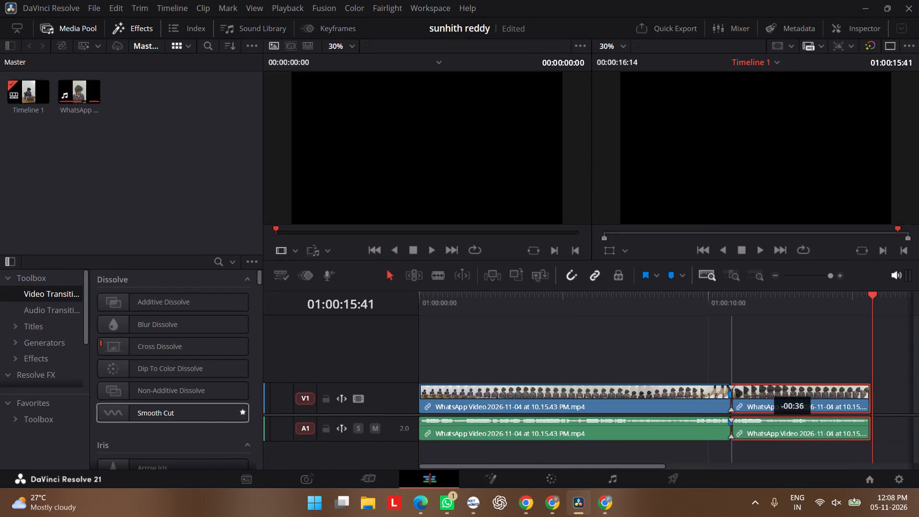
drag(765, 387, 768, 387)
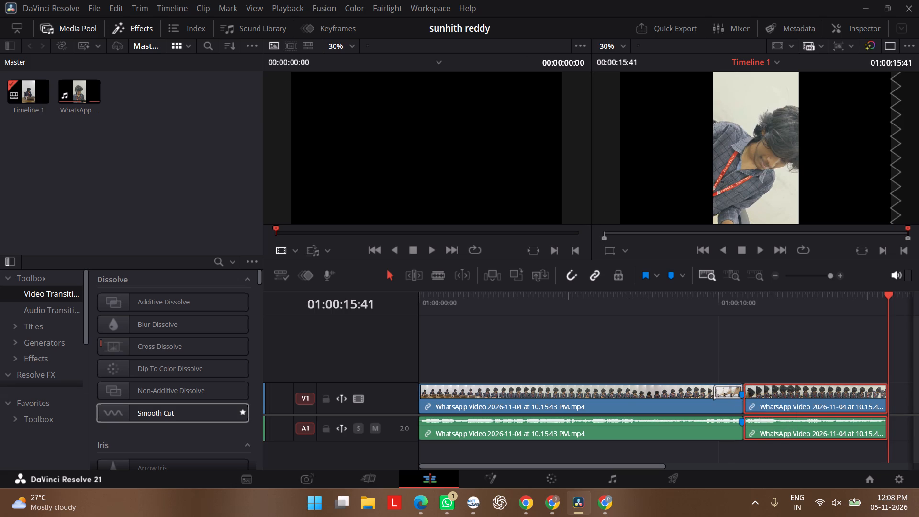
Play the timeline from about 01:00:09:27 through the Smooth Cut transition and into the second clip.
drag(889, 294, 702, 308)
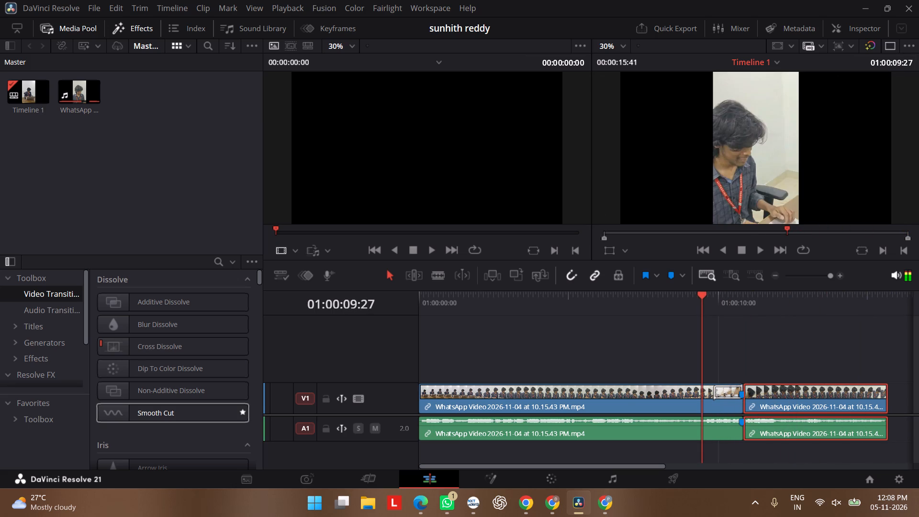
click(763, 253)
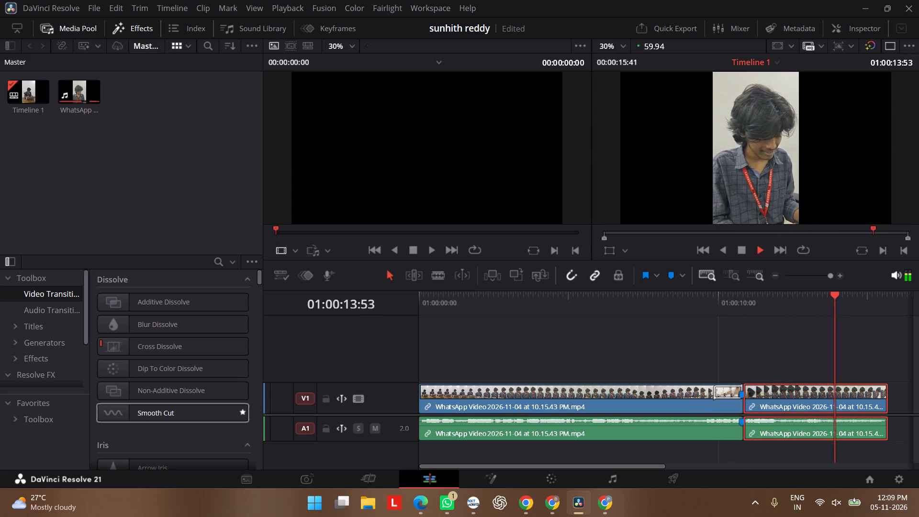
Shorten the Smooth Cut transition at the end of the first clip to less than half a second.
drag(722, 389, 732, 382)
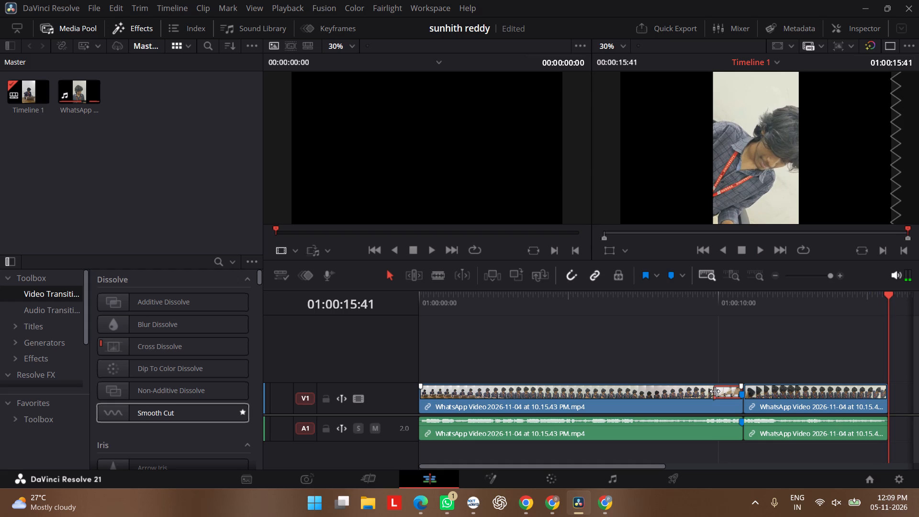
drag(715, 391, 732, 393)
click(736, 390)
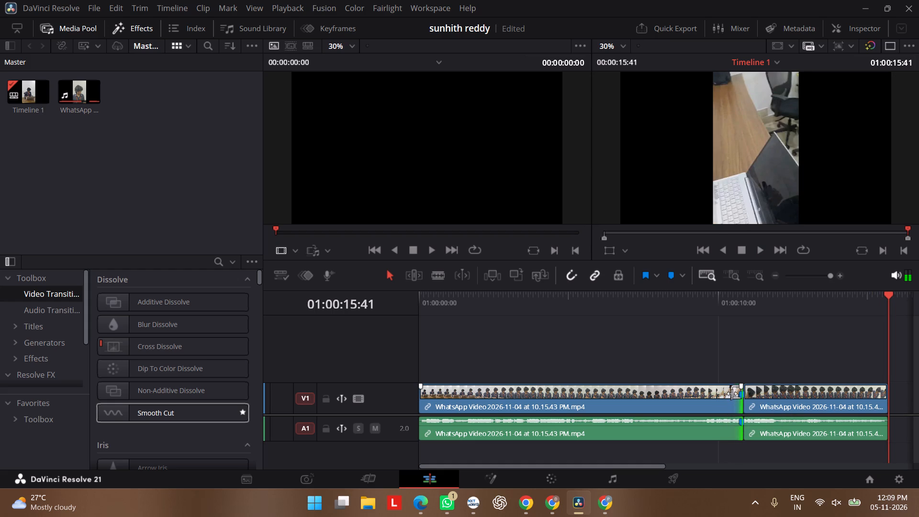
drag(732, 392, 718, 391)
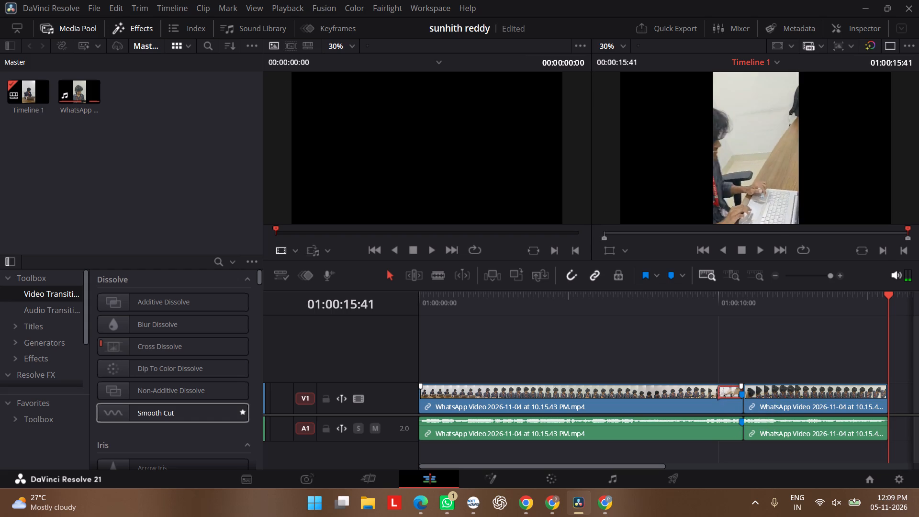
click(729, 392)
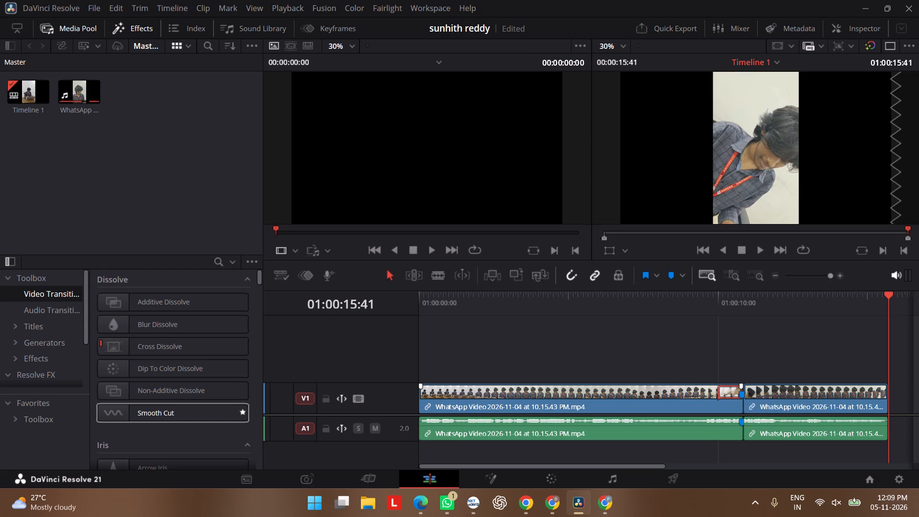
drag(719, 389, 731, 389)
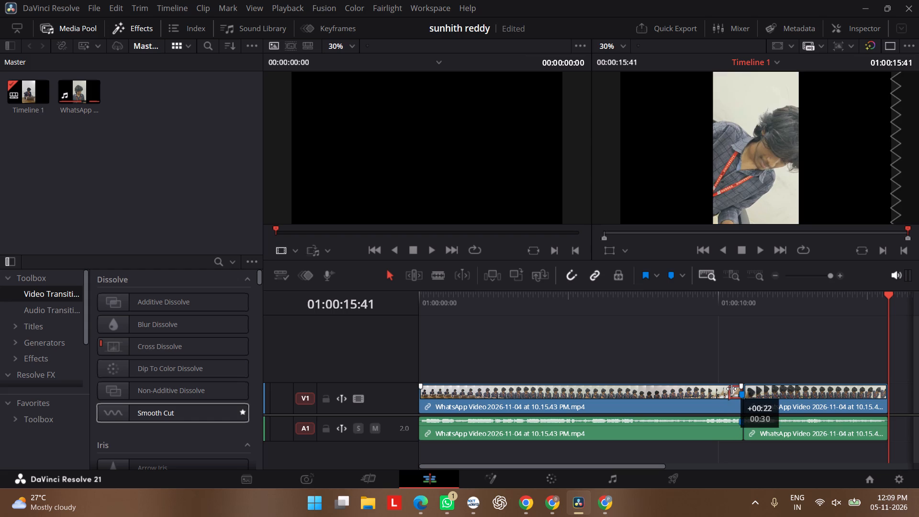
drag(731, 389, 736, 390)
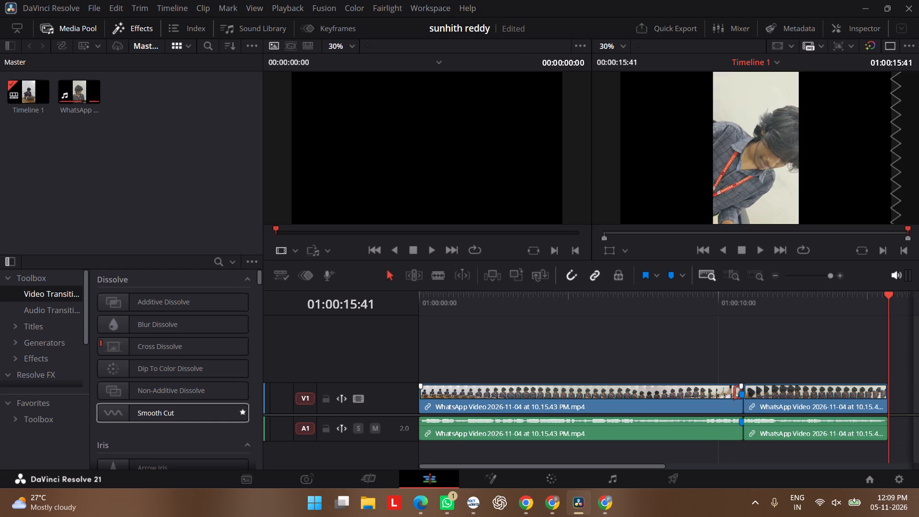
Preview the Dip To Color Dissolve transition with the playhead at 01:00:10:48, near the cut between the clips.
click(163, 373)
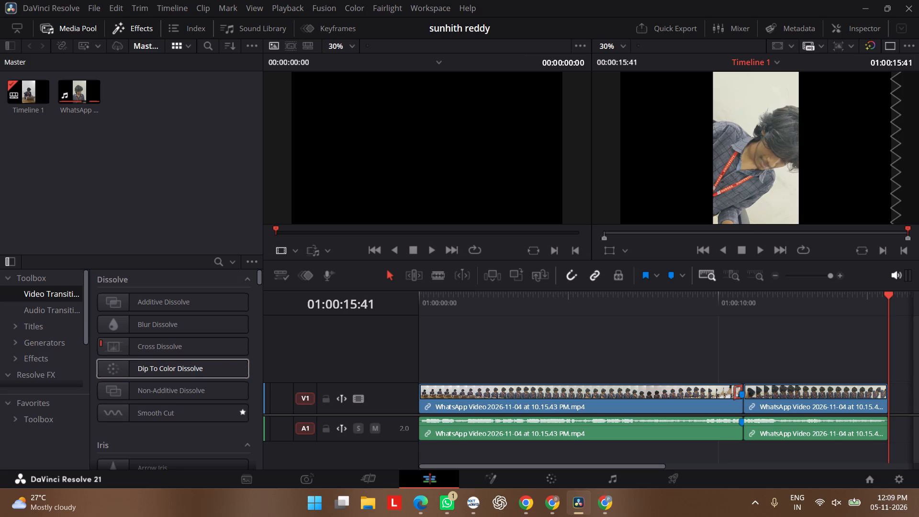
drag(886, 292, 740, 302)
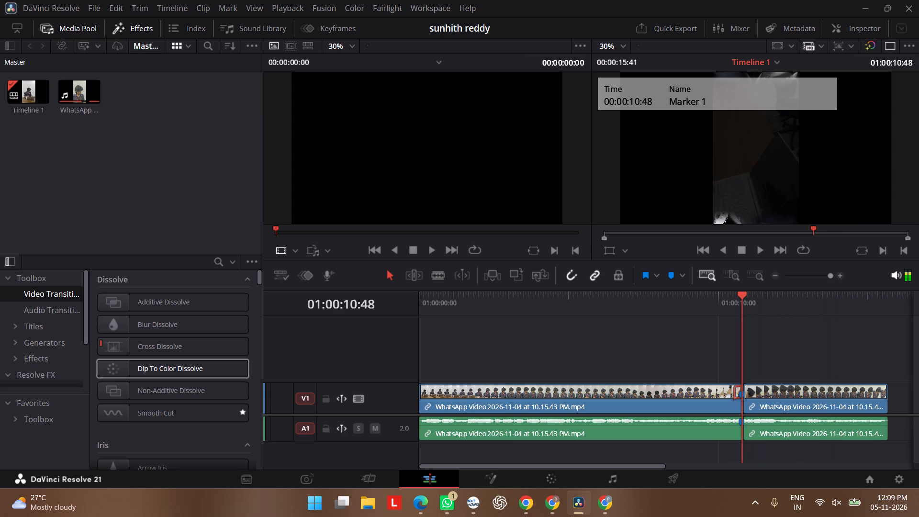
click(177, 369)
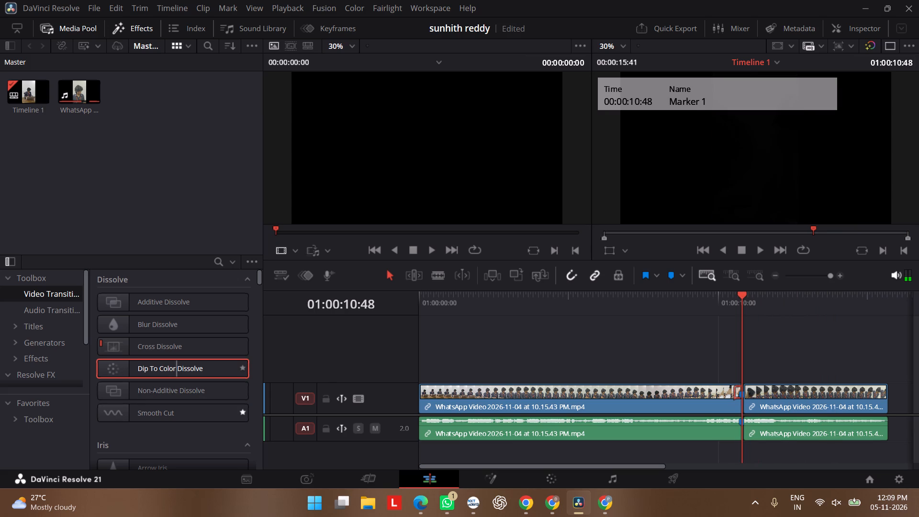
click(177, 369)
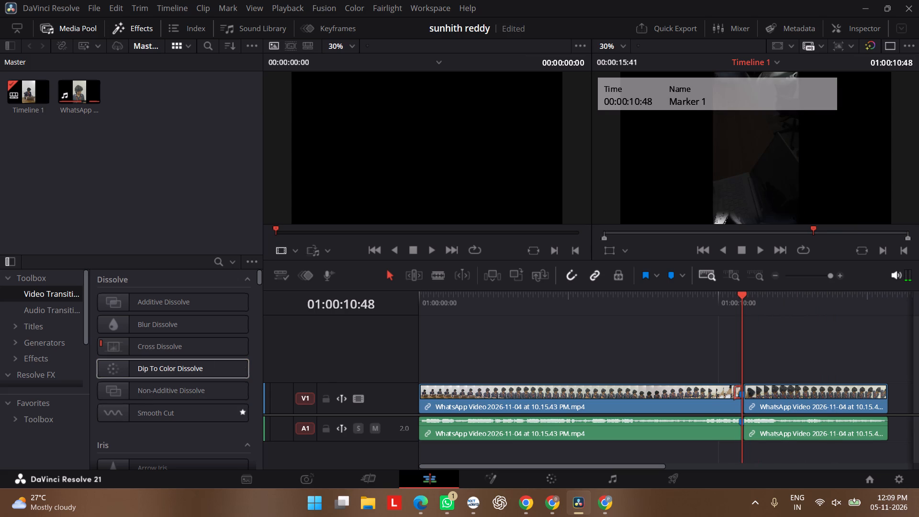
Play the timeline from 01:00:09:59 through the shortened transition to the end to review it.
drag(741, 292, 718, 292)
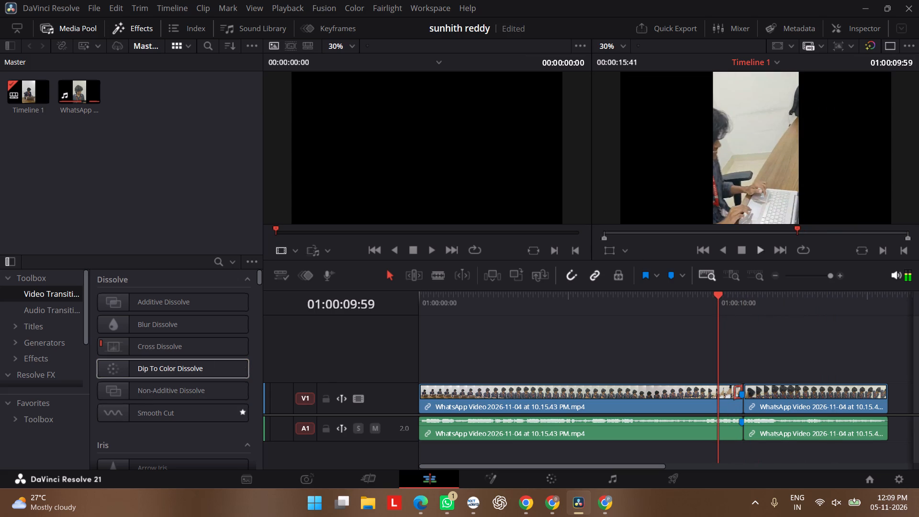
click(761, 255)
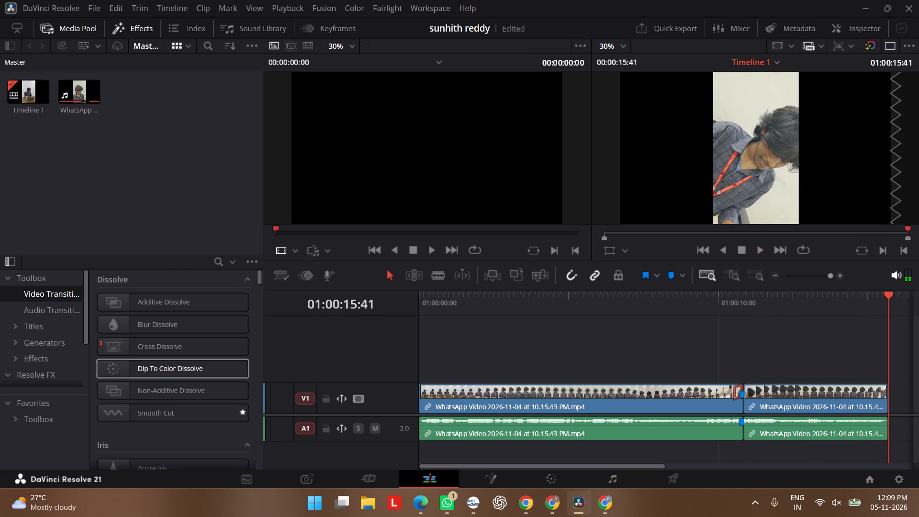
click(762, 250)
click(759, 250)
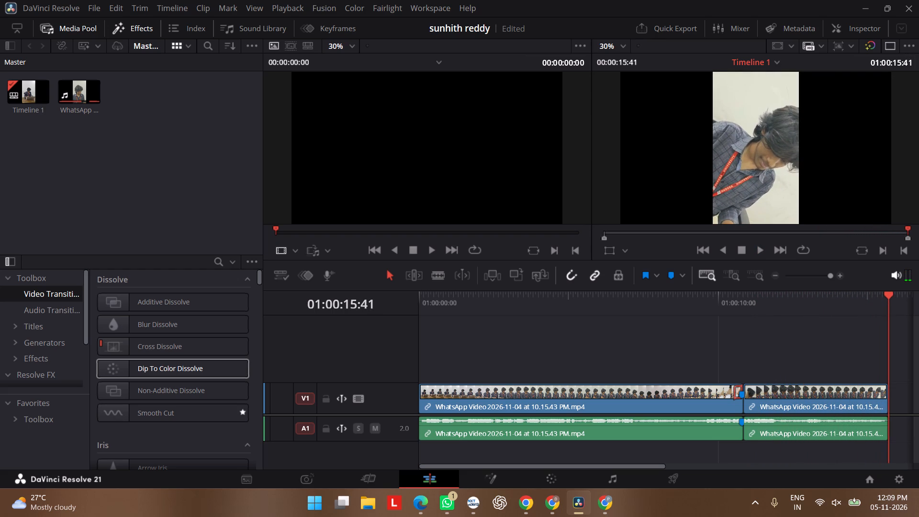
click(758, 249)
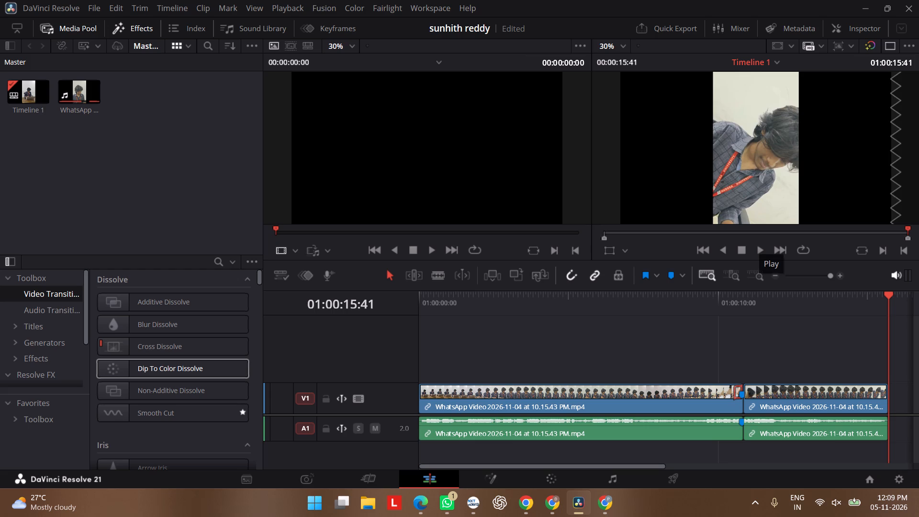